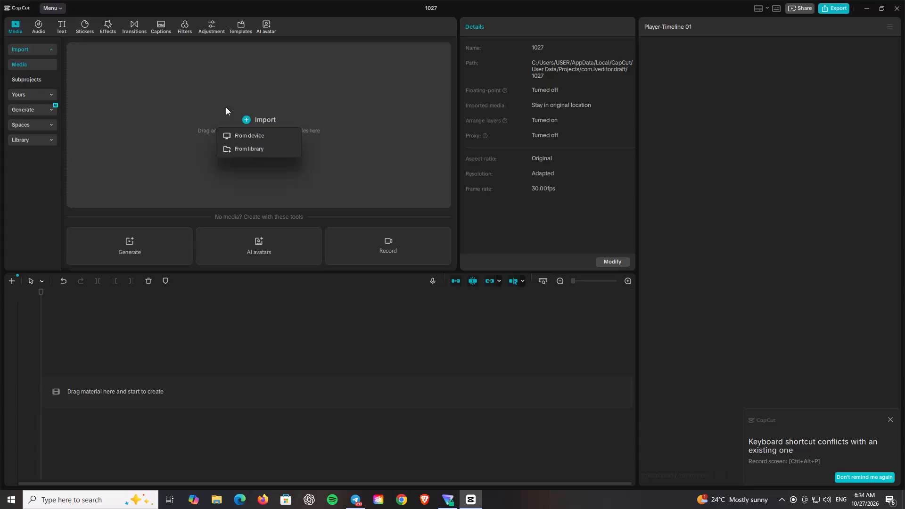
# Import the video video_2026-10-27_06-22-52 and the audio file 20261025_171127 from the device's Downloads folder into the project media.
pyautogui.click(237, 133)
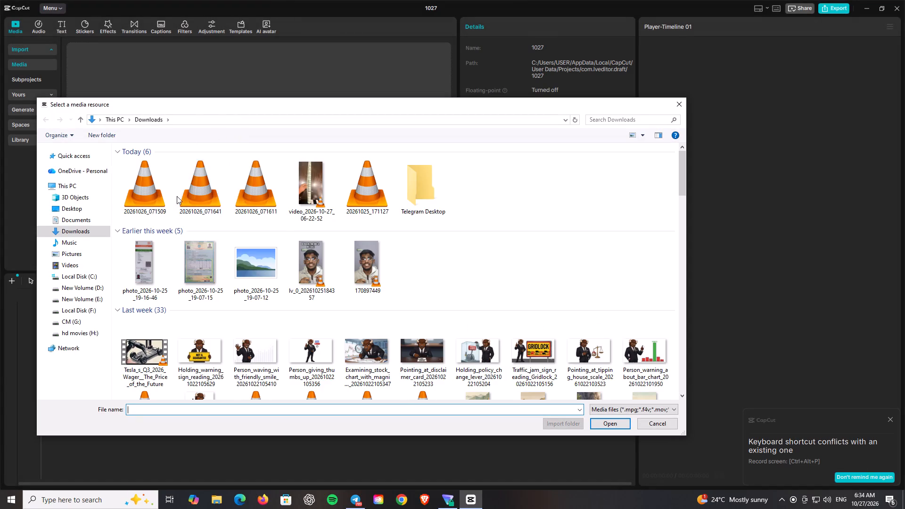
pyautogui.click(381, 198)
pyautogui.keyDown('ctrl'); pyautogui.click(320, 191); pyautogui.keyUp('ctrl')
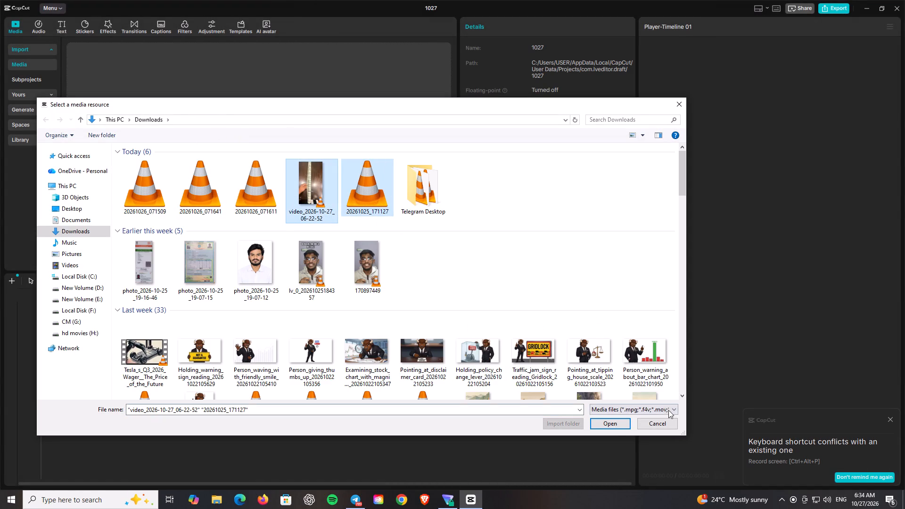
pyautogui.keyDown('ctrl'); pyautogui.click(614, 425); pyautogui.keyUp('ctrl')
# Dismiss the notice about the conflicting screen-recording keyboard shortcut.
pyautogui.click(890, 415)
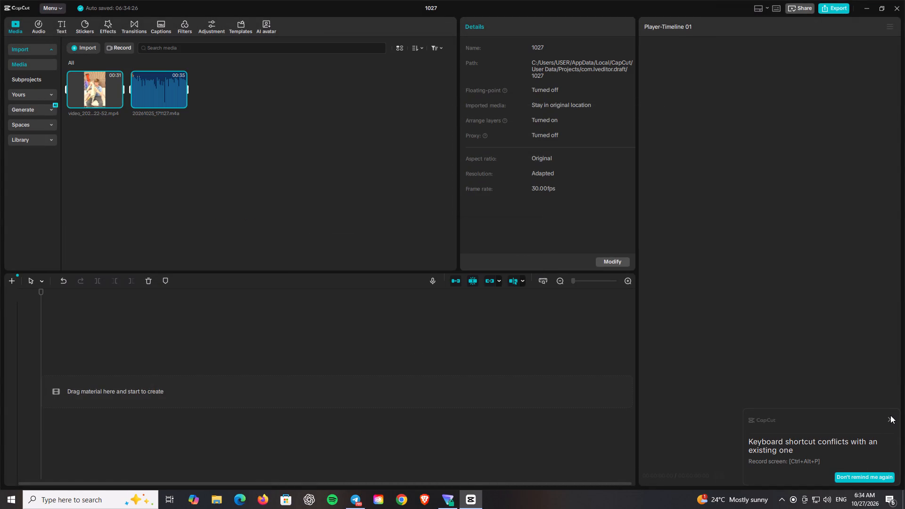
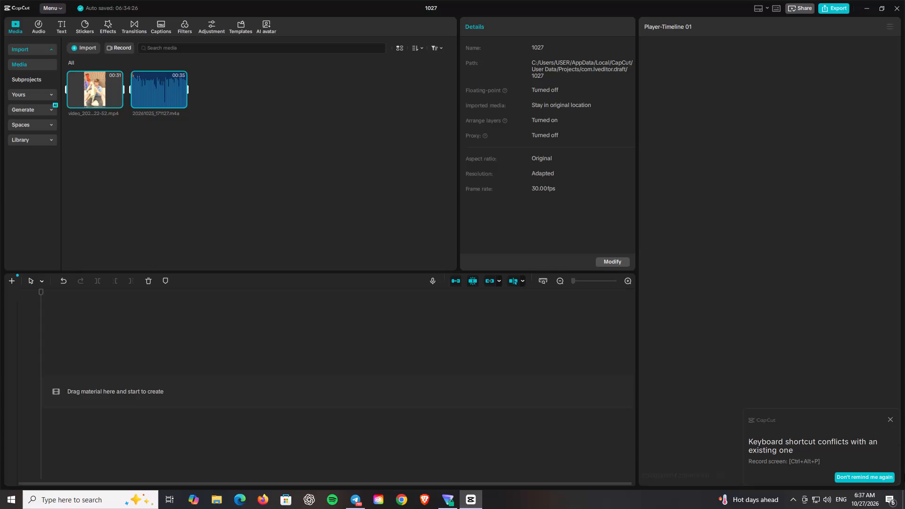
# Switch to Google Chrome, search for "imagineart" and open the ImagineArt website from the results.
pyautogui.click(478, 508)
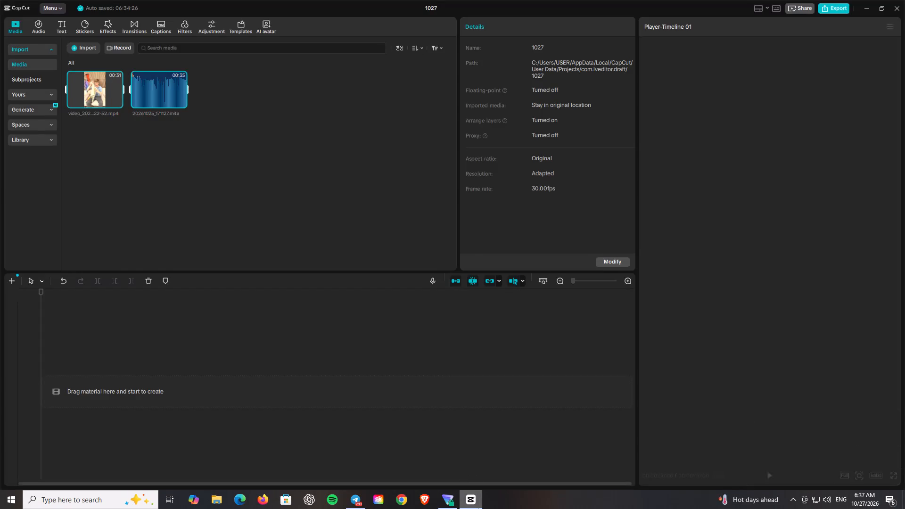
pyautogui.click(403, 501)
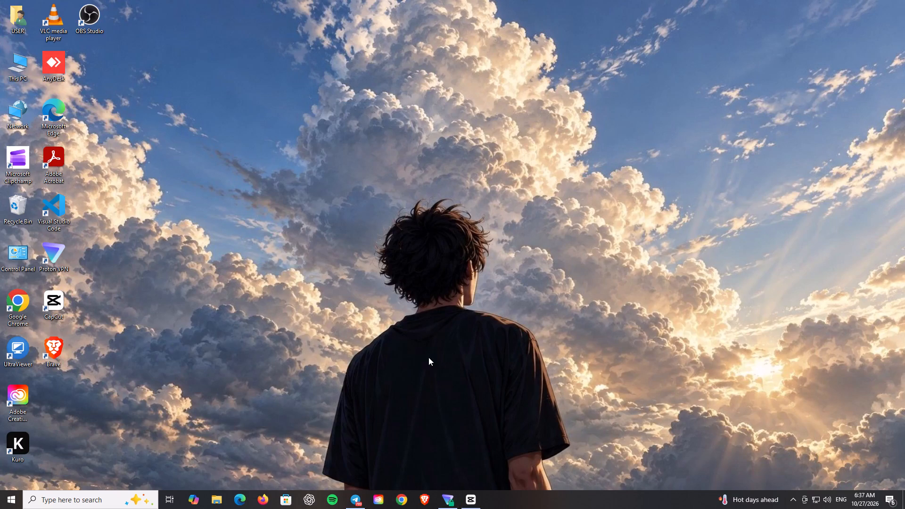
pyautogui.click(239, 32)
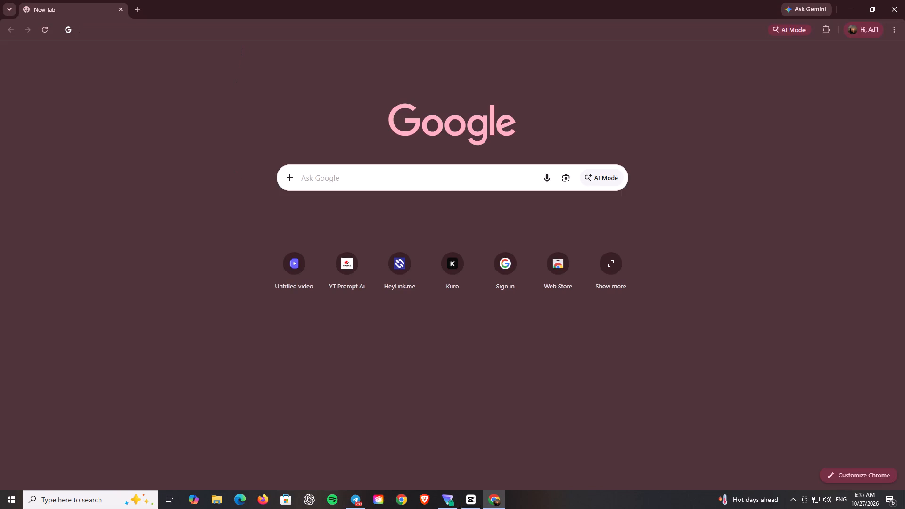
pyautogui.write('imagineart')
pyautogui.press('Return')
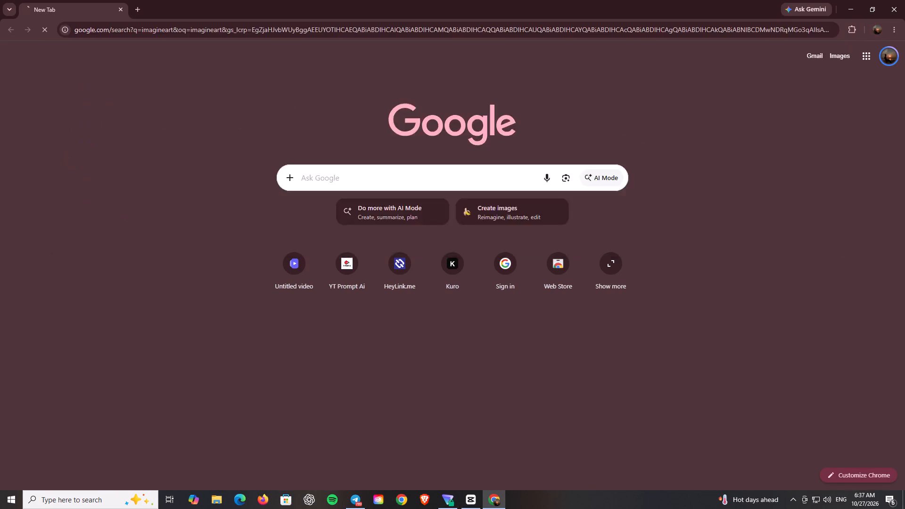
pyautogui.click(218, 180)
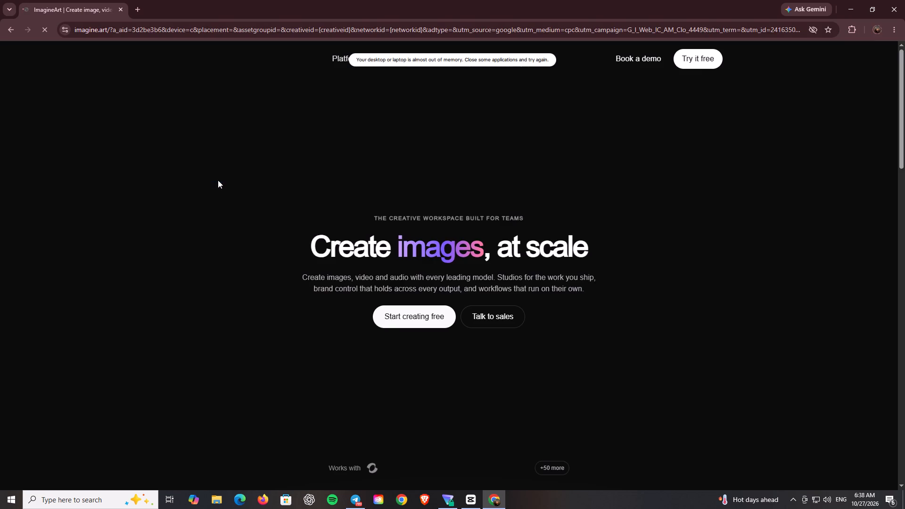
# Enter ImagineArt's free creation workspace and open its Video tool.
pyautogui.click(413, 320)
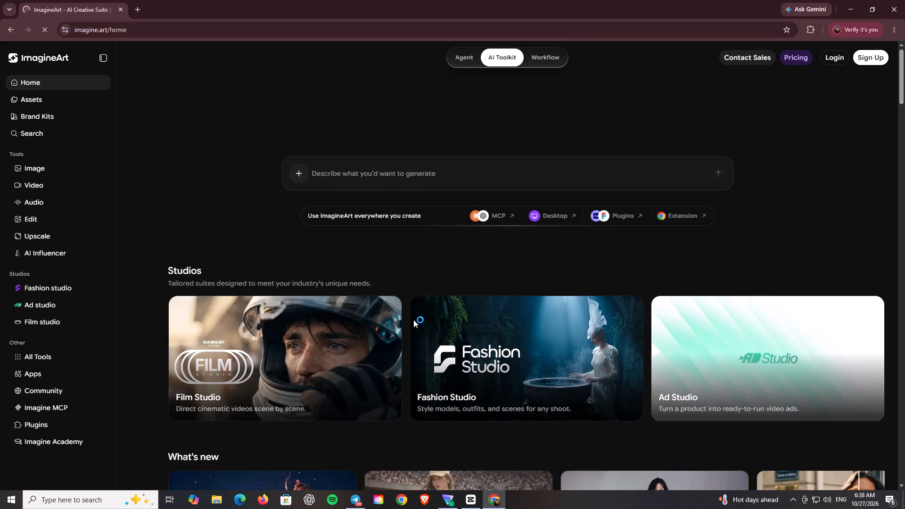
pyautogui.click(20, 180)
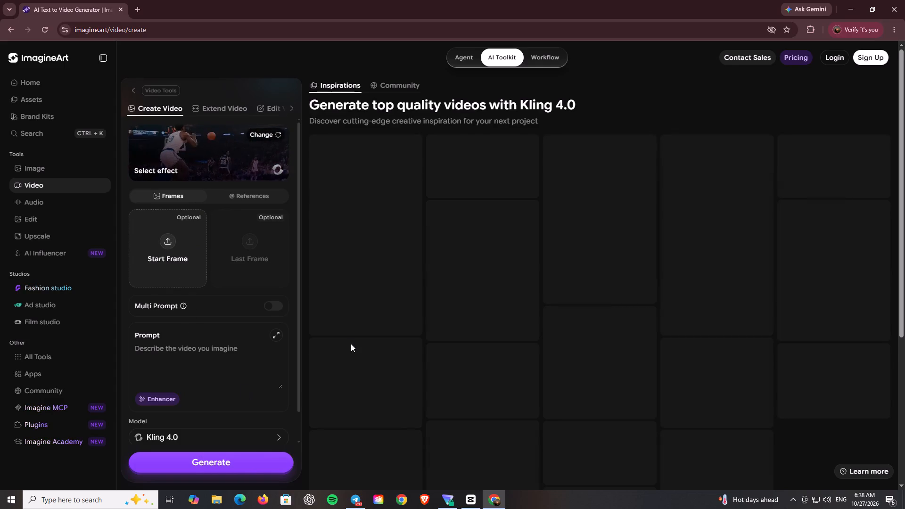
# Browse the Inspirations gallery of sample videos, dismissing the Google sign-in prompt along the way.
pyautogui.scroll(-2, 474, 298)
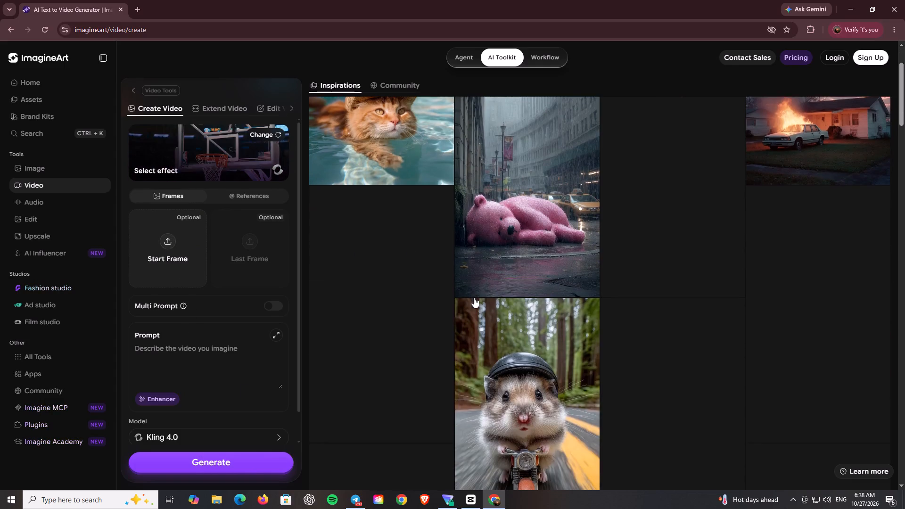
pyautogui.scroll(3, 474, 297)
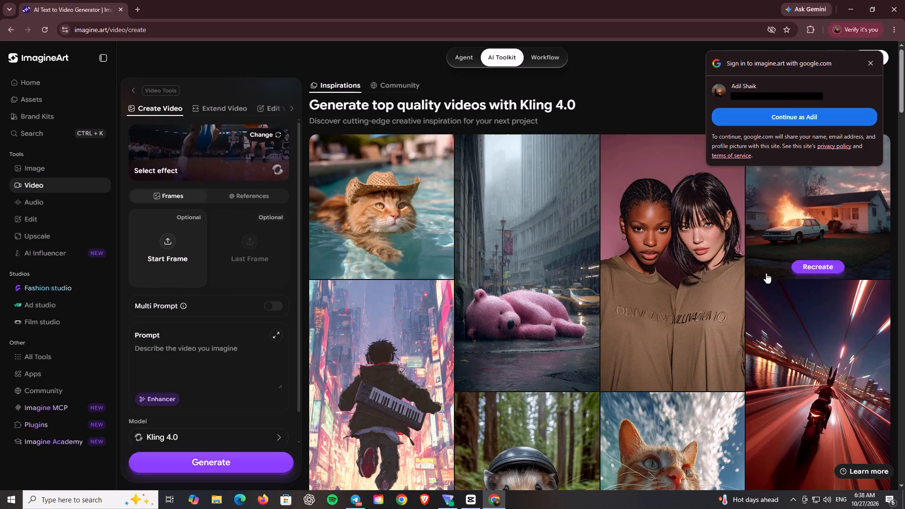
pyautogui.scroll(-6, 667, 293)
pyautogui.scroll(-2, 592, 288)
pyautogui.scroll(-2, 462, 255)
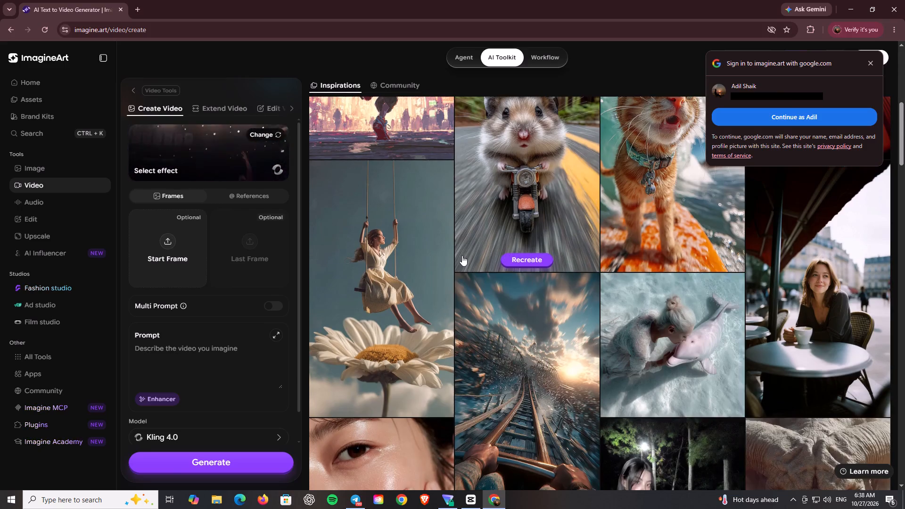
pyautogui.scroll(-2, 462, 255)
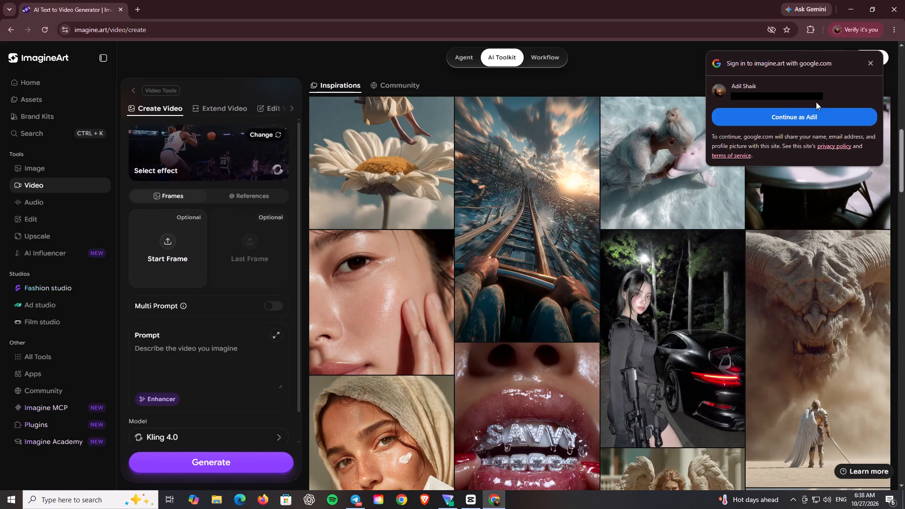
pyautogui.click(867, 62)
pyautogui.scroll(-7, 612, 116)
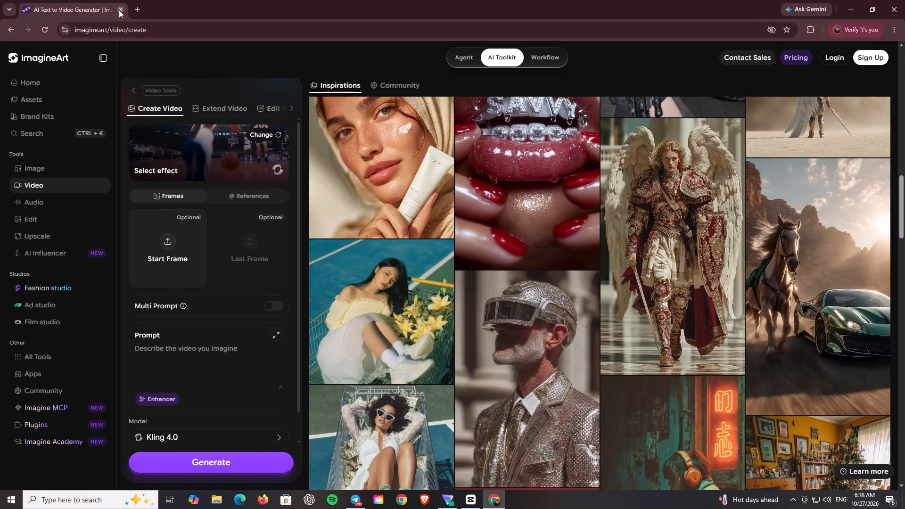
pyautogui.scroll(4, 187, 125)
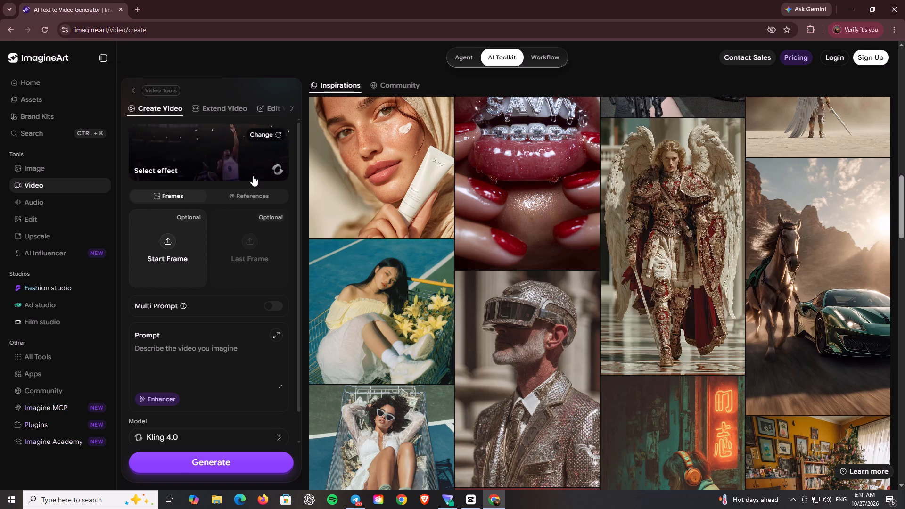
# Open the video effects collection for the Create Video tool and look through all available effects.
pyautogui.click(274, 134)
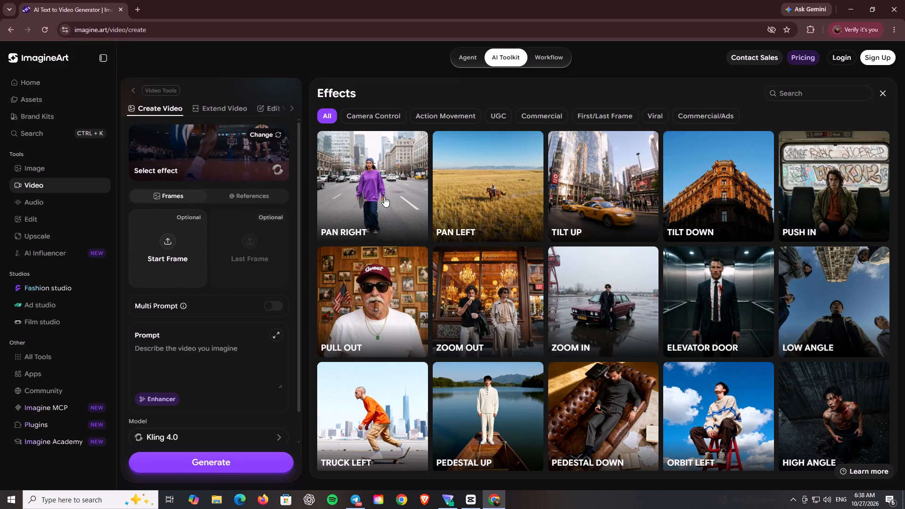
pyautogui.scroll(-6, 346, 185)
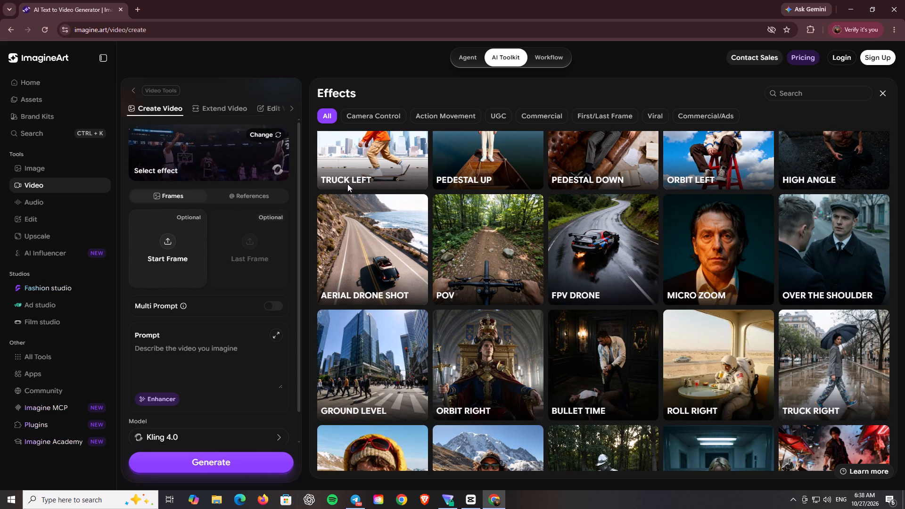
# View the References media upload option of the Create Video tool and return to the Frames option.
pyautogui.scroll(-3, 347, 184)
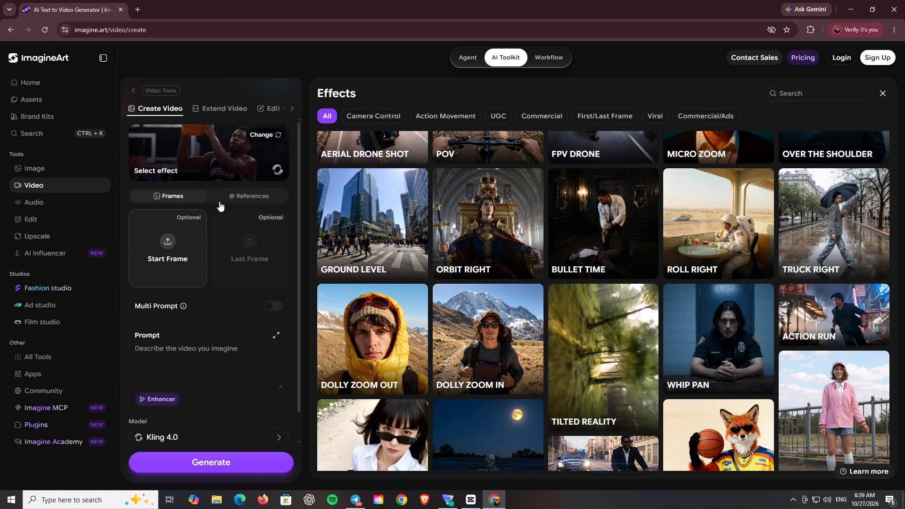
pyautogui.click(230, 193)
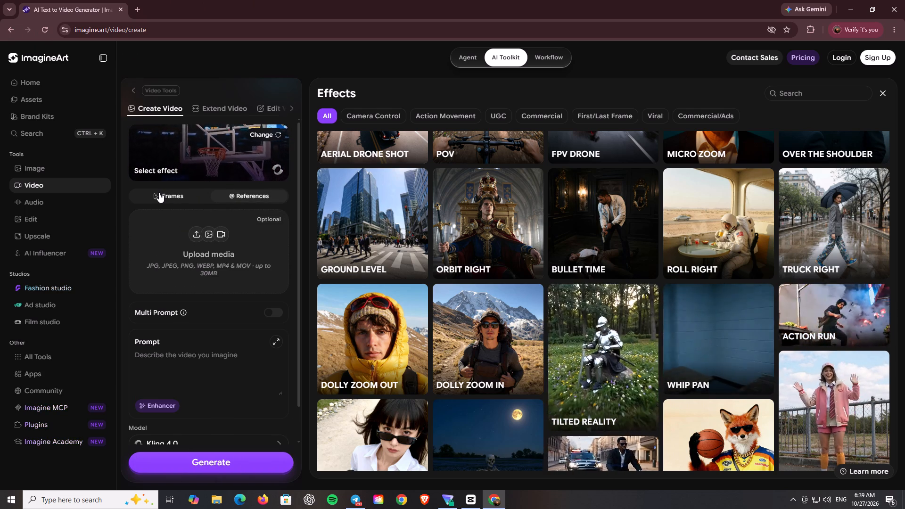
pyautogui.click(159, 192)
# Try to add a start frame image for the new video.
pyautogui.click(166, 238)
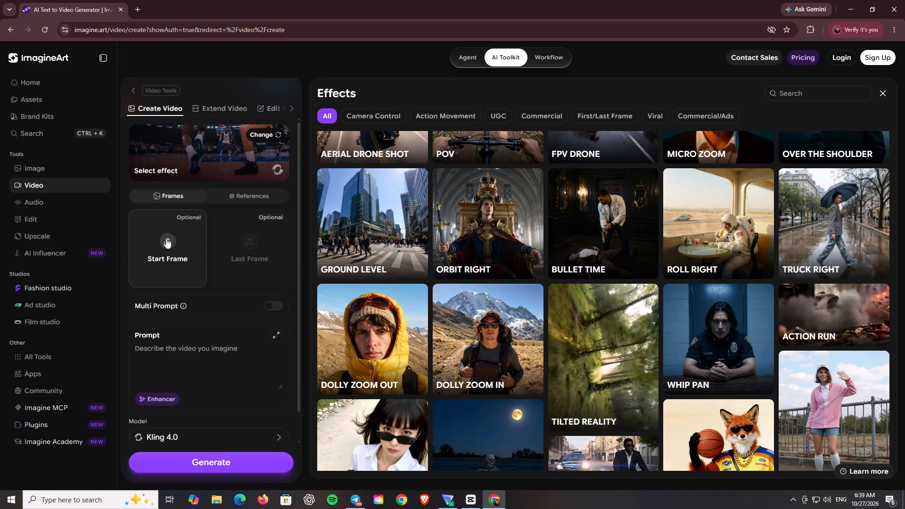
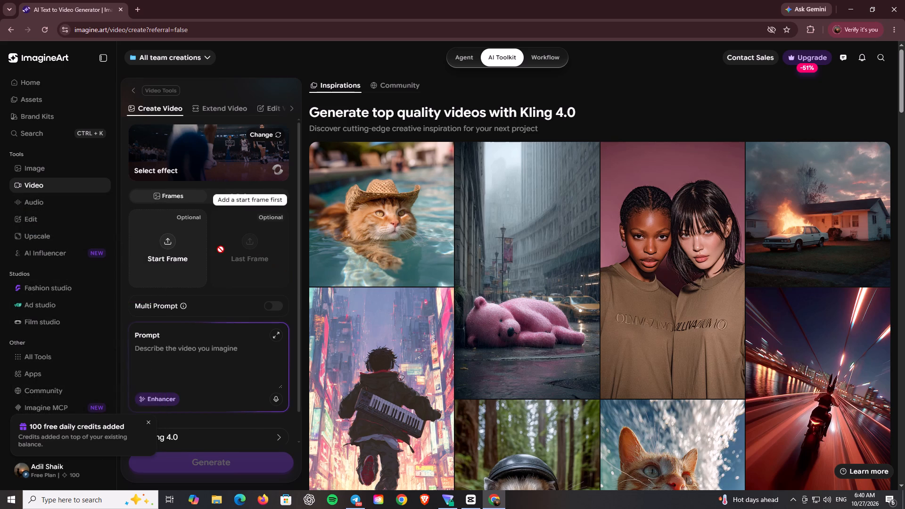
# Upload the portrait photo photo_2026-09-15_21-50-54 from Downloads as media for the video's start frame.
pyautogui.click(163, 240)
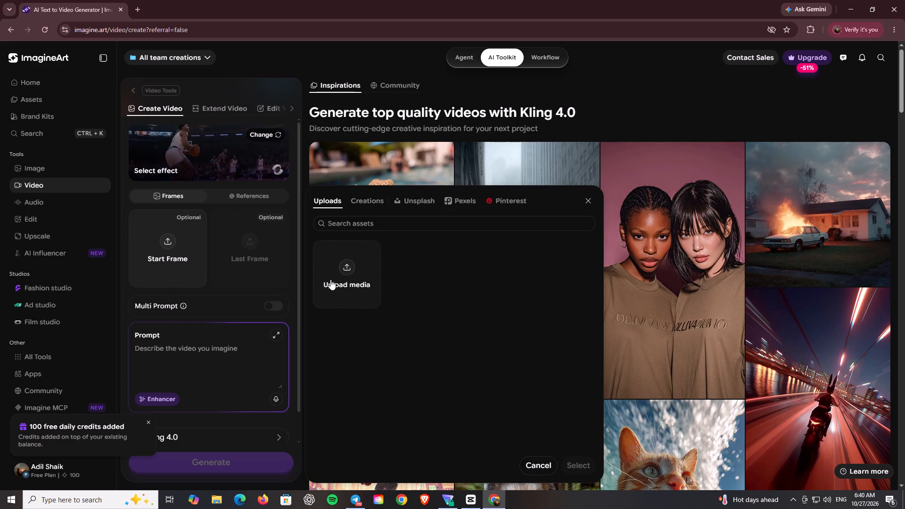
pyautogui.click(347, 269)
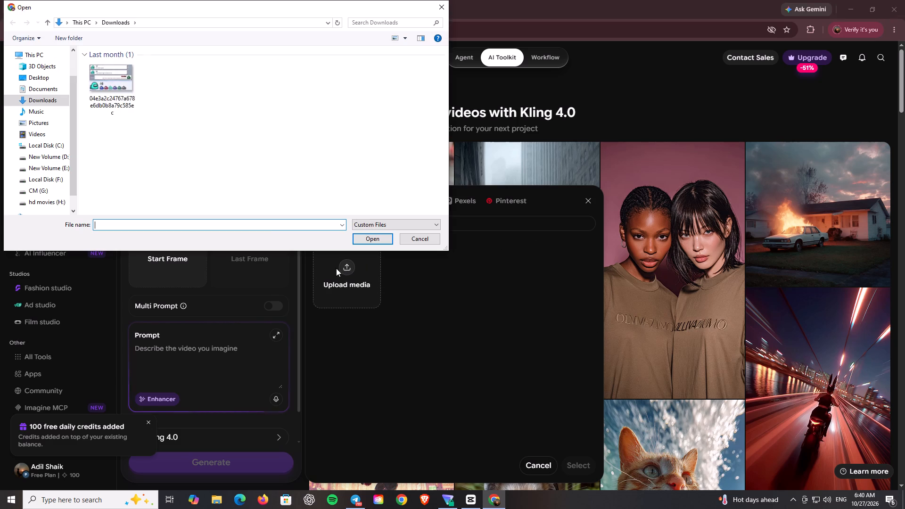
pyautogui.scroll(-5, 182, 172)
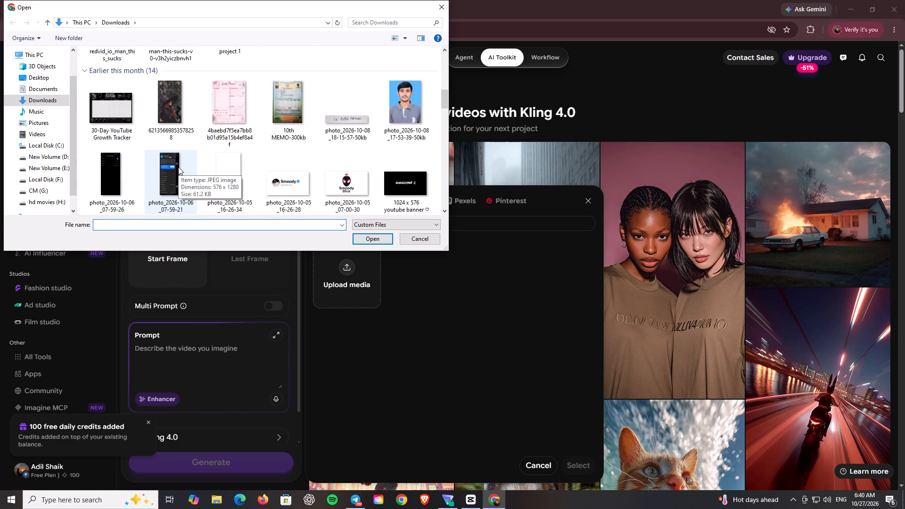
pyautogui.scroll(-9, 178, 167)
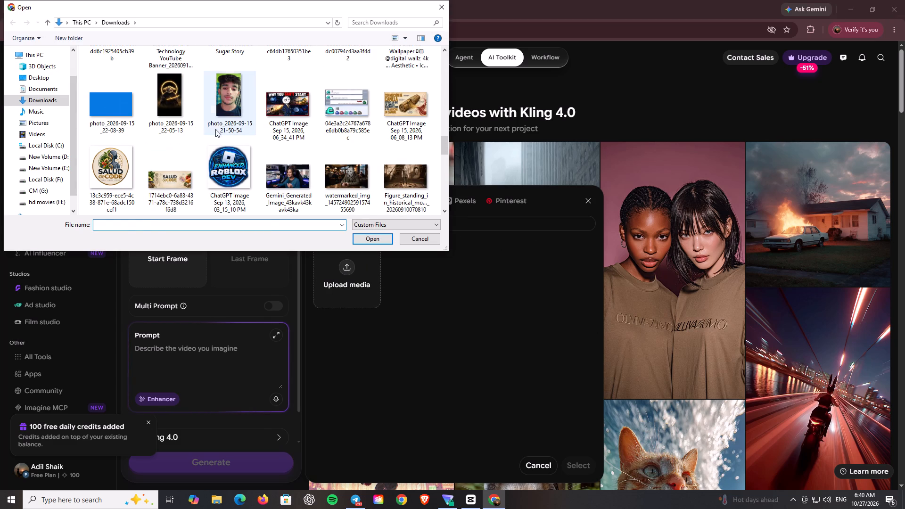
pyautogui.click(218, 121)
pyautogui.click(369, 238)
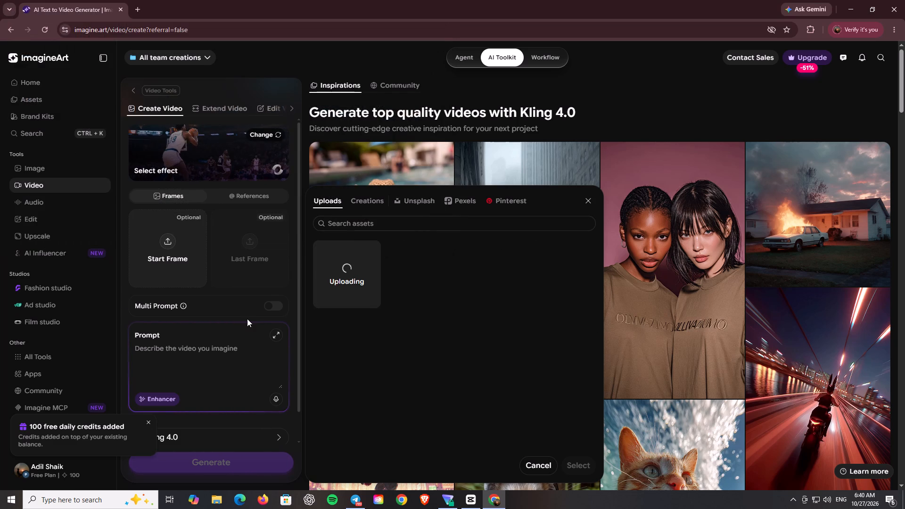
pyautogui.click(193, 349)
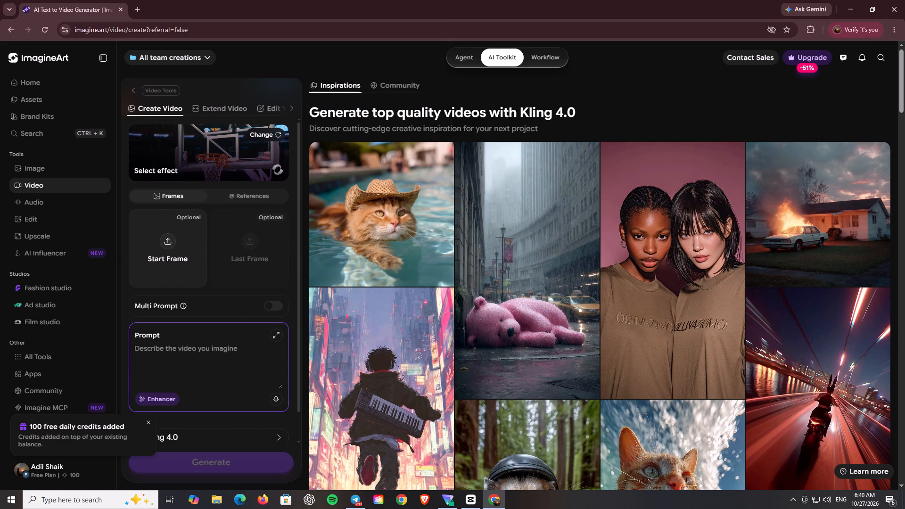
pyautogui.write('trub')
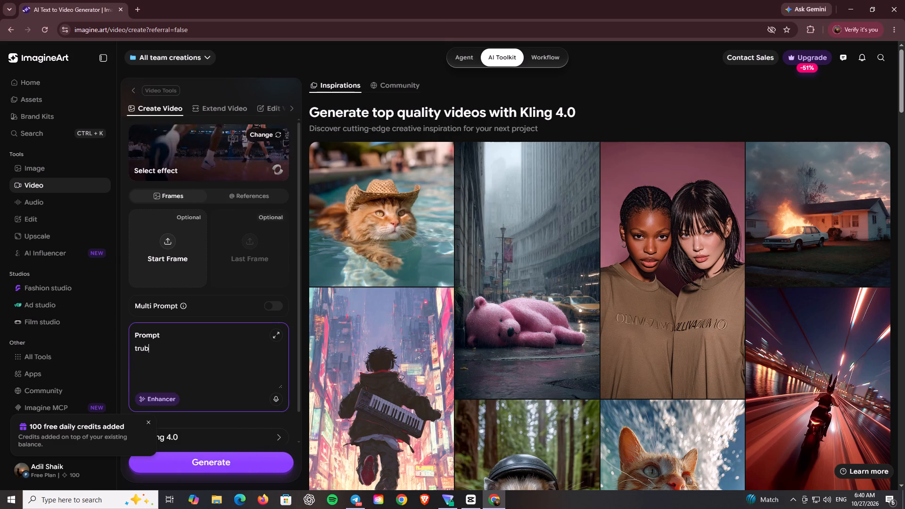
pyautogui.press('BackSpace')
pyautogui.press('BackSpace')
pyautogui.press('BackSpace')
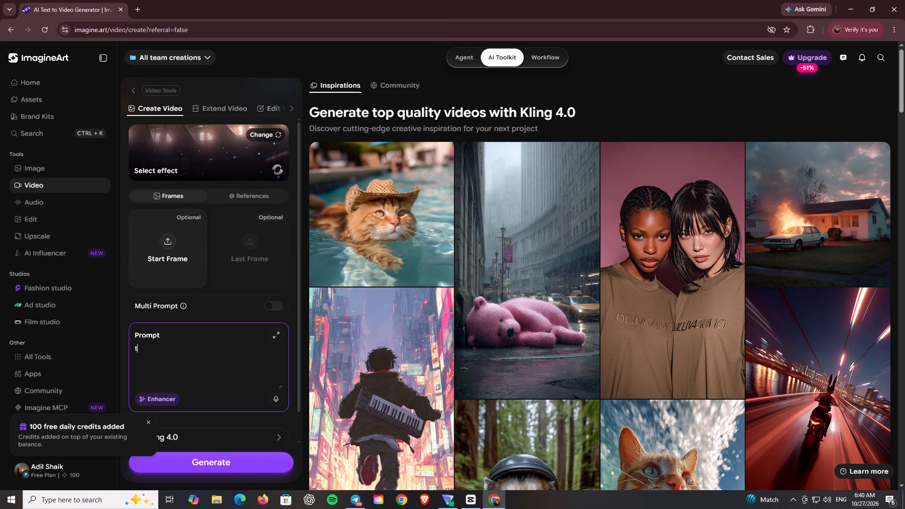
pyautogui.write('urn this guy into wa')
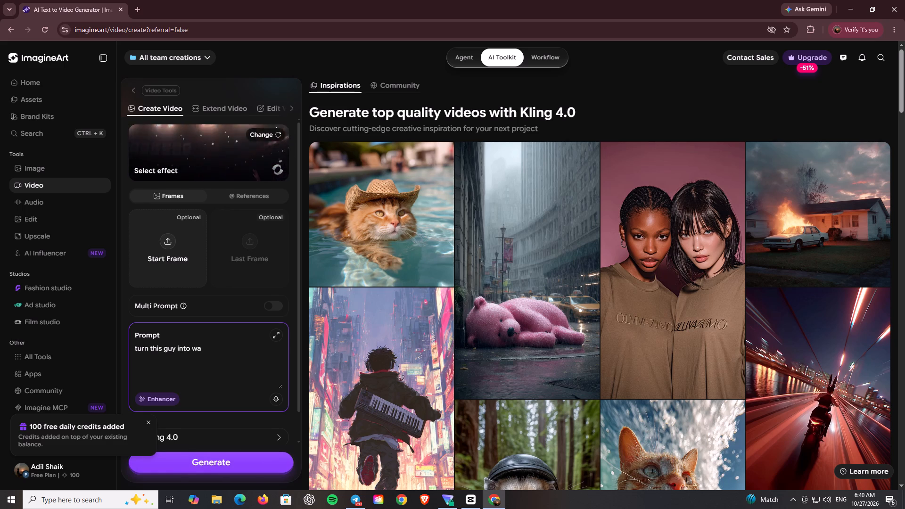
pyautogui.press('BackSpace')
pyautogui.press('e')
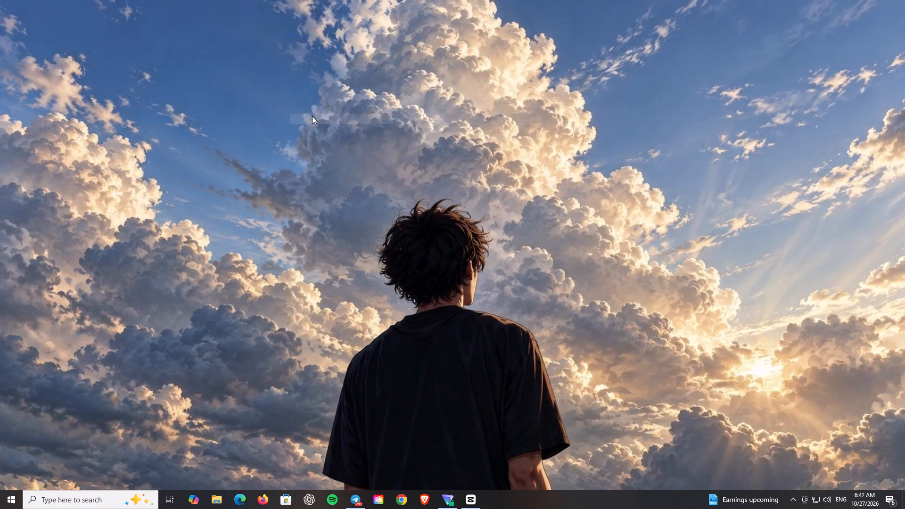
# Switch to CapCut and add the imported 31-second video clip to the start of the empty timeline.
pyautogui.click(471, 508)
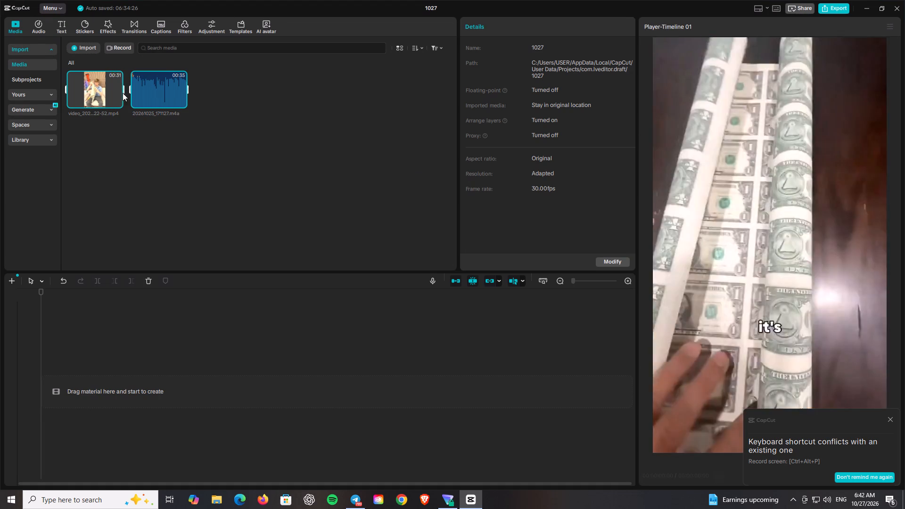
pyautogui.moveTo(102, 94); pyautogui.dragTo(93, 207)
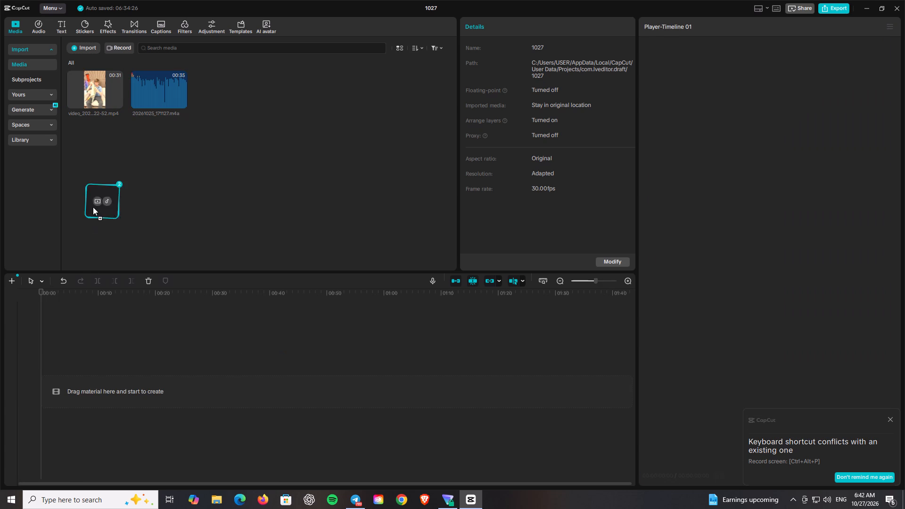
pyautogui.moveTo(93, 207); pyautogui.dragTo(94, 200)
pyautogui.click(94, 200)
pyautogui.click(91, 116)
pyautogui.click(92, 109)
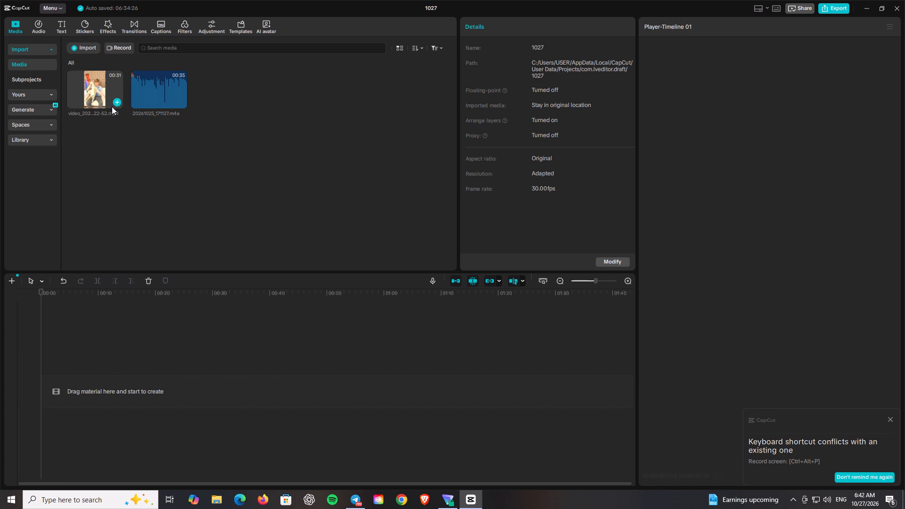
pyautogui.click(117, 102)
# Place the audio recording 20261025_171127.m4a on a track below the video, aligned with the start of the timeline.
pyautogui.moveTo(157, 101); pyautogui.dragTo(161, 149)
pyautogui.click(161, 145)
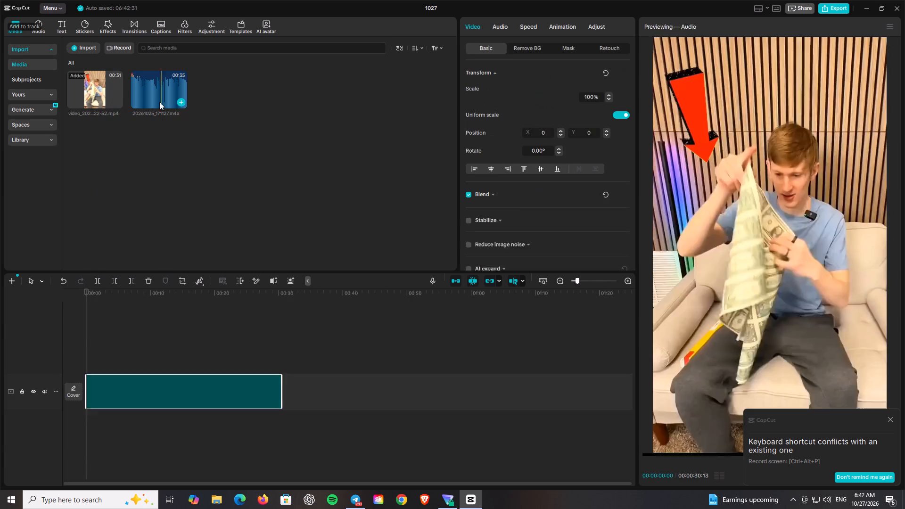
pyautogui.click(159, 98)
pyautogui.moveTo(159, 98); pyautogui.dragTo(94, 446)
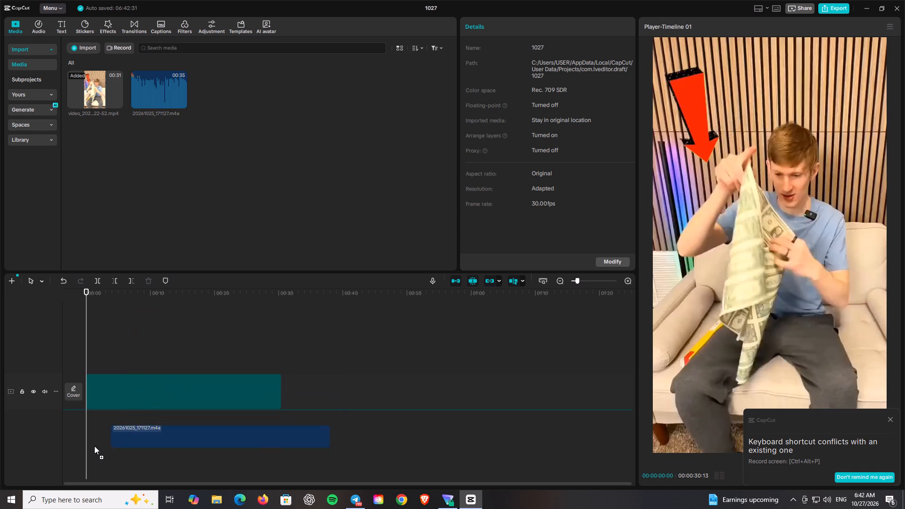
pyautogui.moveTo(94, 446); pyautogui.dragTo(82, 419)
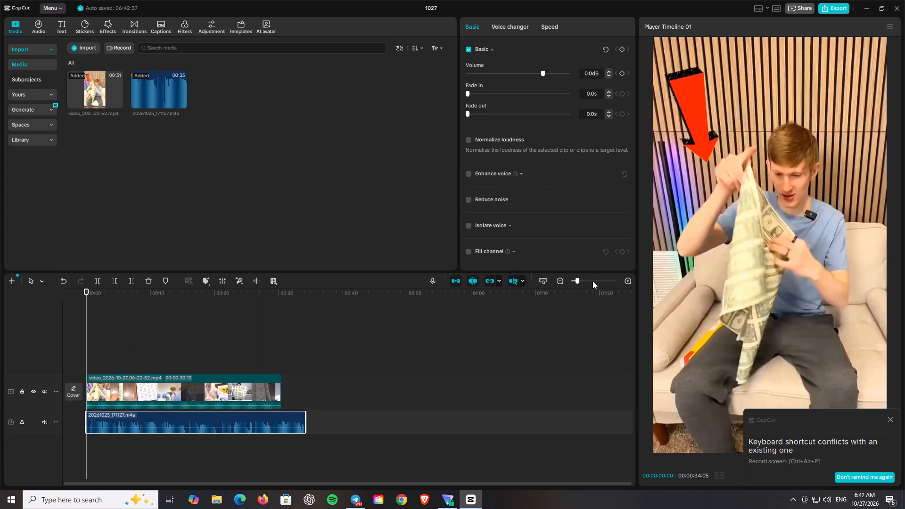
# Split the audio at about 15:06 and 15:23 and delete the short pause between the cuts.
pyautogui.click(584, 279)
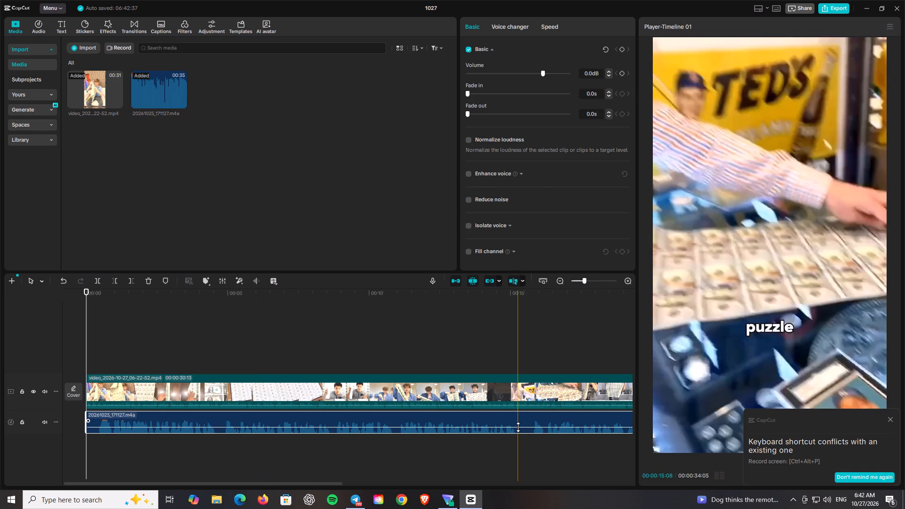
pyautogui.click(518, 427)
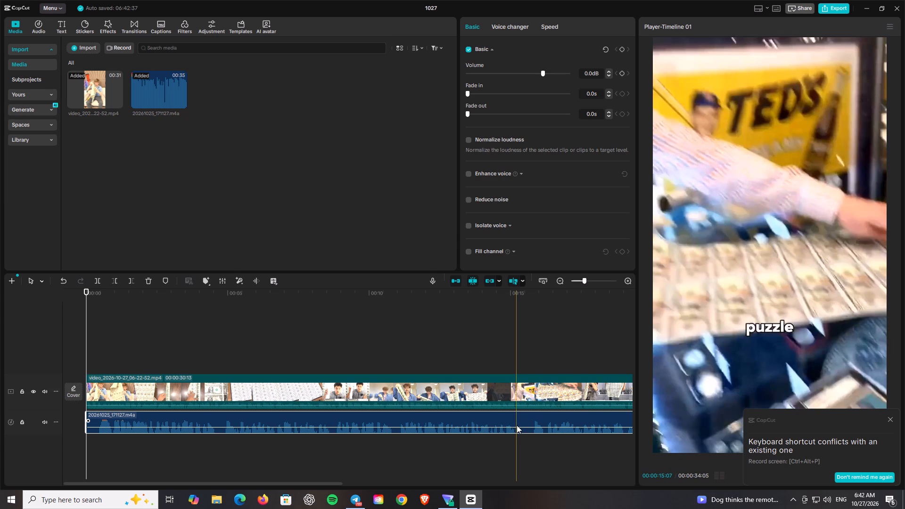
pyautogui.press('b')
pyautogui.click(516, 425)
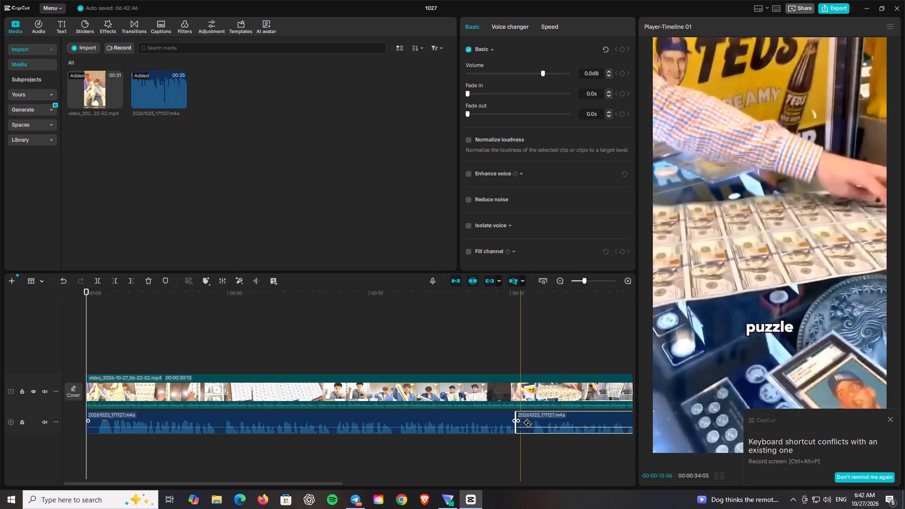
pyautogui.click(532, 420)
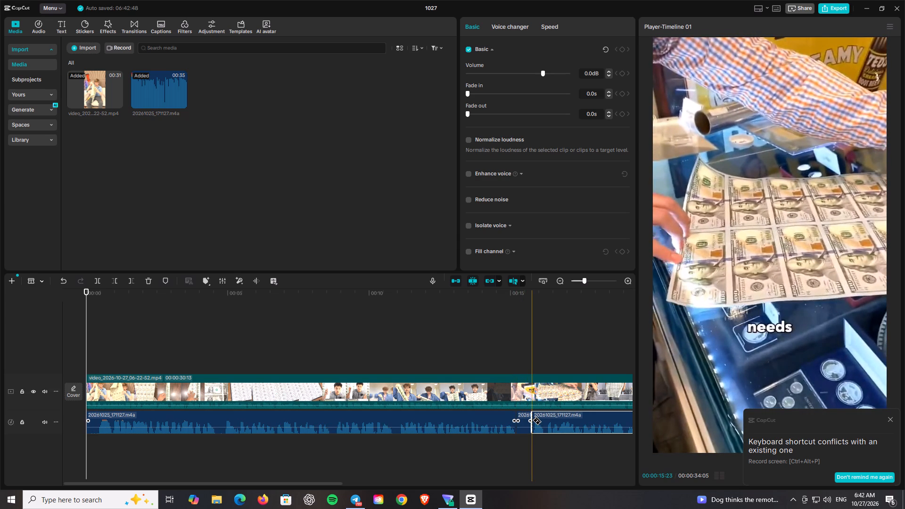
pyautogui.press('a')
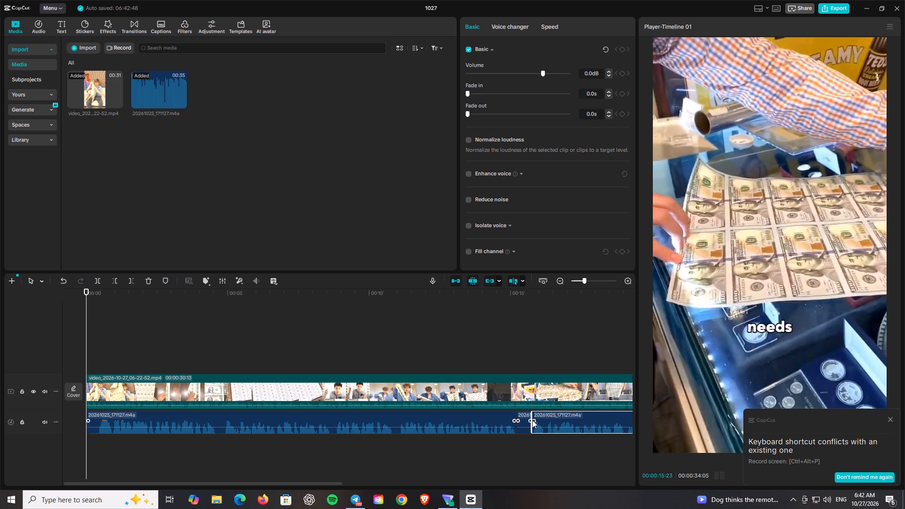
pyautogui.click(523, 423)
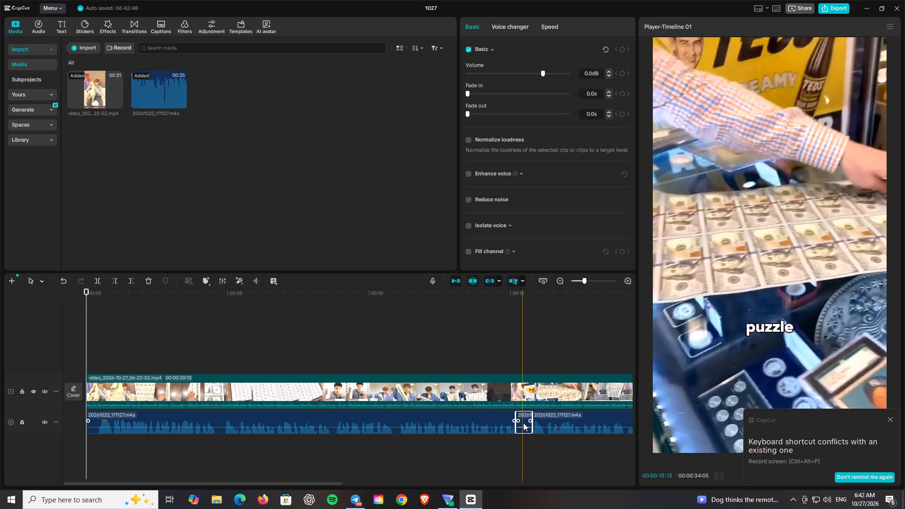
pyautogui.click(146, 278)
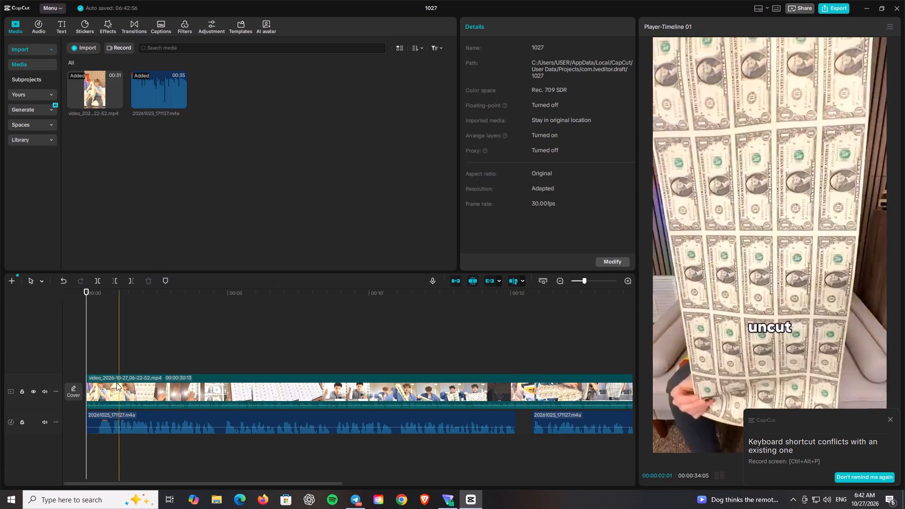
# Trim about 11 frames off the beginning of the first audio segment and move the segment back to the timeline start.
pyautogui.click(98, 418)
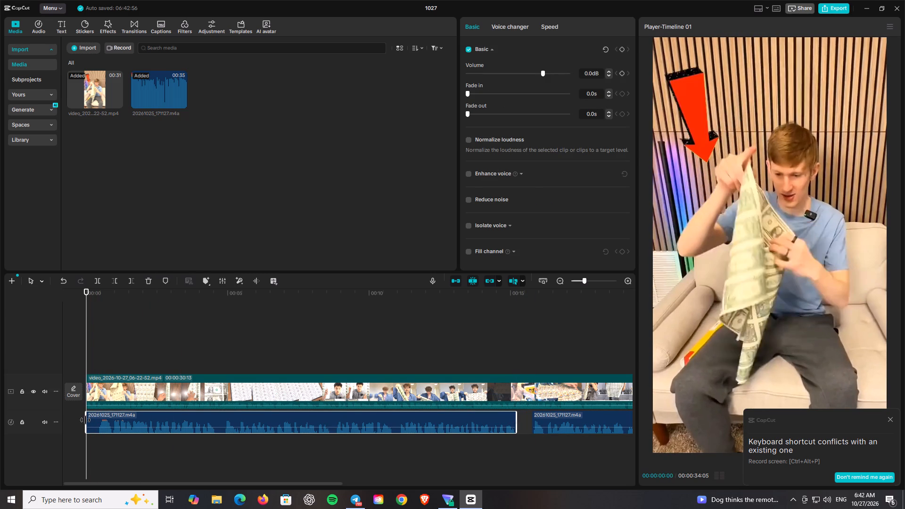
pyautogui.moveTo(86, 420); pyautogui.dragTo(94, 419)
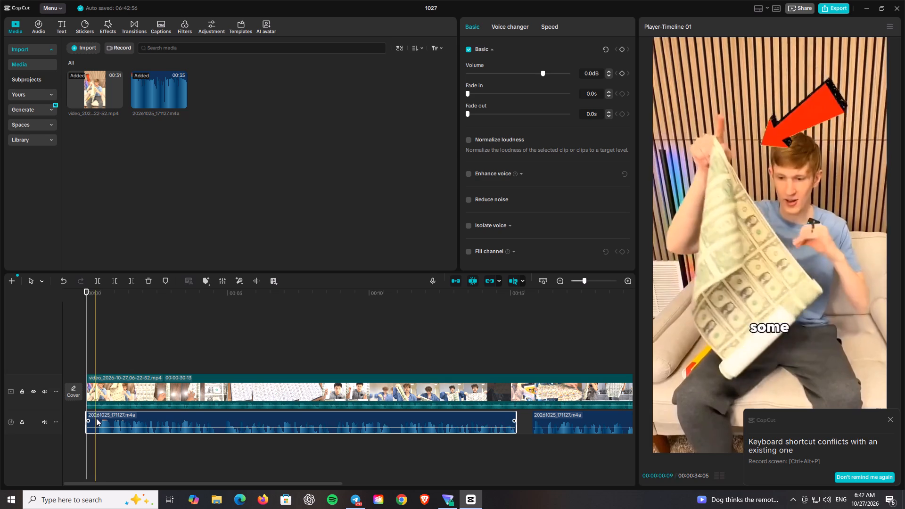
pyautogui.moveTo(86, 415); pyautogui.dragTo(98, 415)
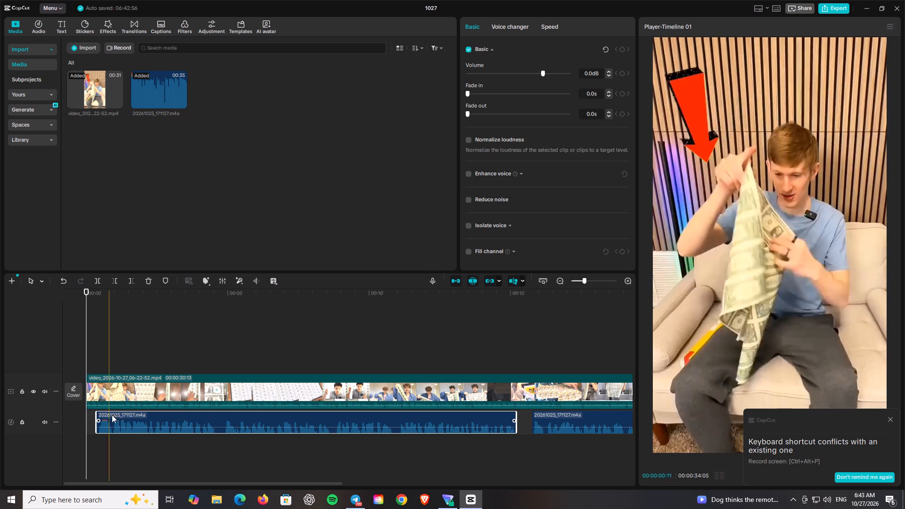
pyautogui.moveTo(222, 414); pyautogui.dragTo(210, 414)
# Move the second audio segment earlier so it sits directly against the end of the first one.
pyautogui.moveTo(574, 418); pyautogui.dragTo(552, 418)
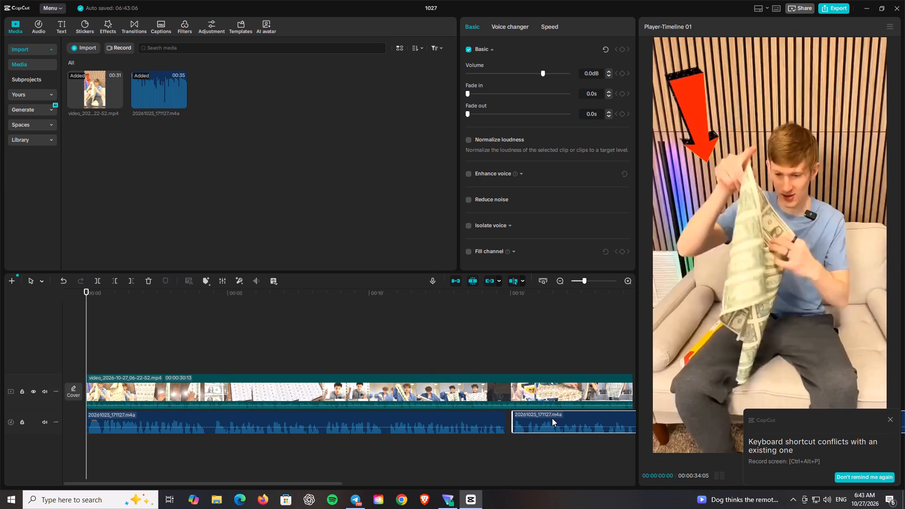
pyautogui.moveTo(552, 418); pyautogui.dragTo(550, 418)
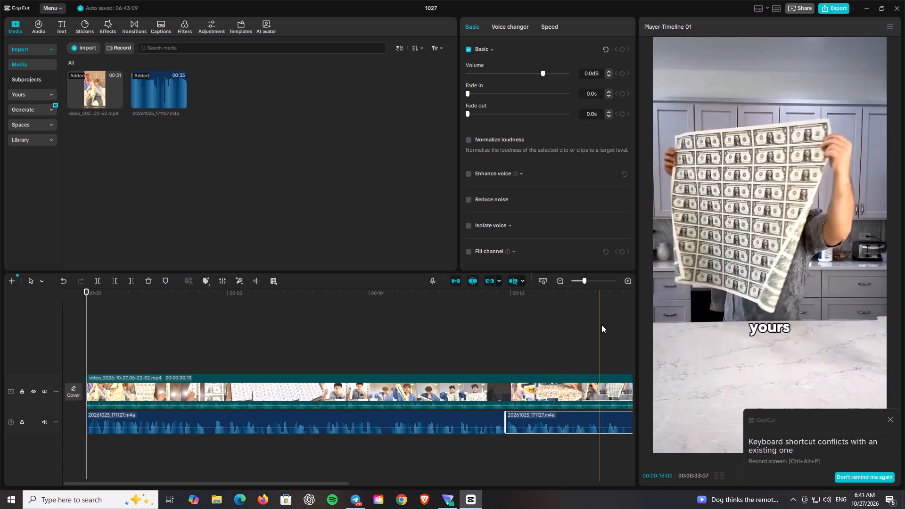
# Split the second audio segment on both sides of its pauses at about 19, 21.5, 25 and 28 seconds.
pyautogui.moveTo(603, 311); pyautogui.dragTo(633, 310)
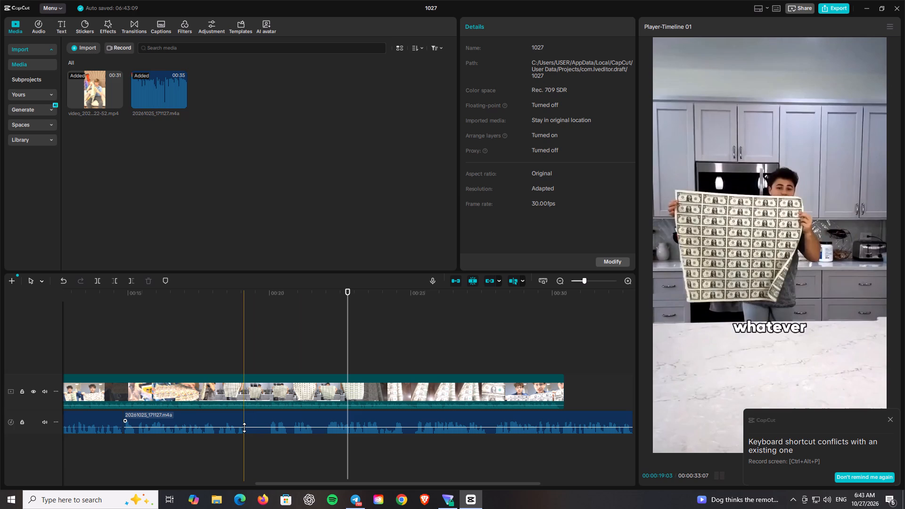
pyautogui.press('b')
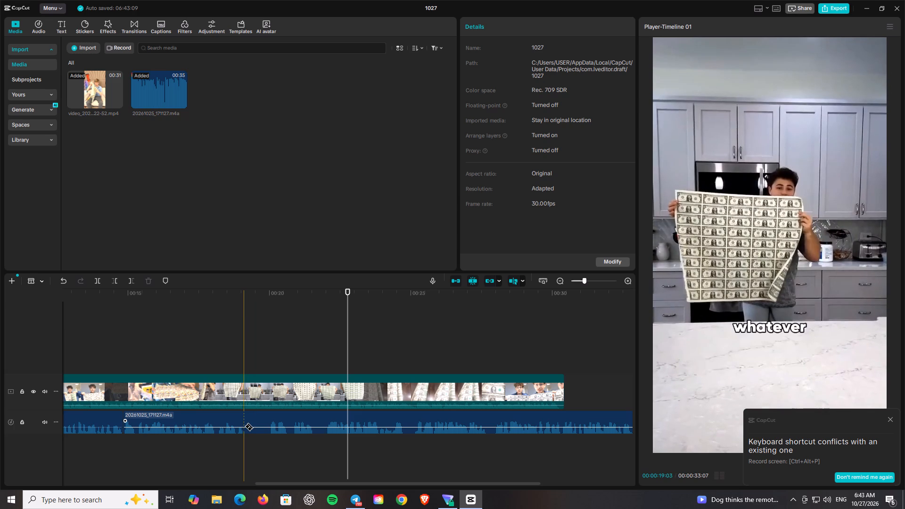
pyautogui.click(244, 426)
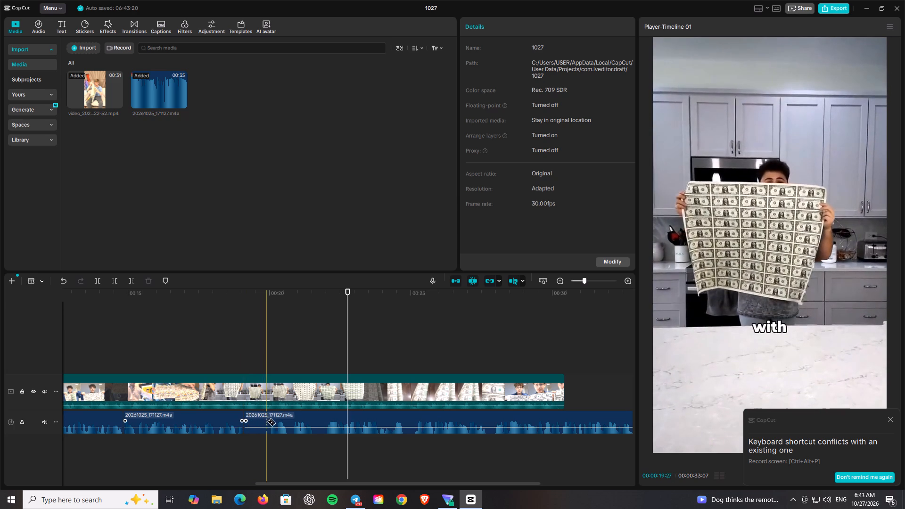
pyautogui.click(269, 419)
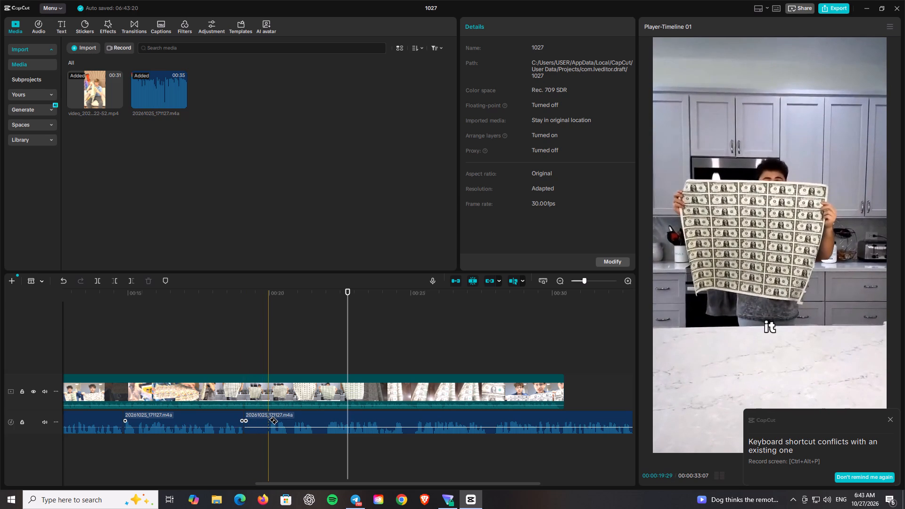
pyautogui.click(314, 417)
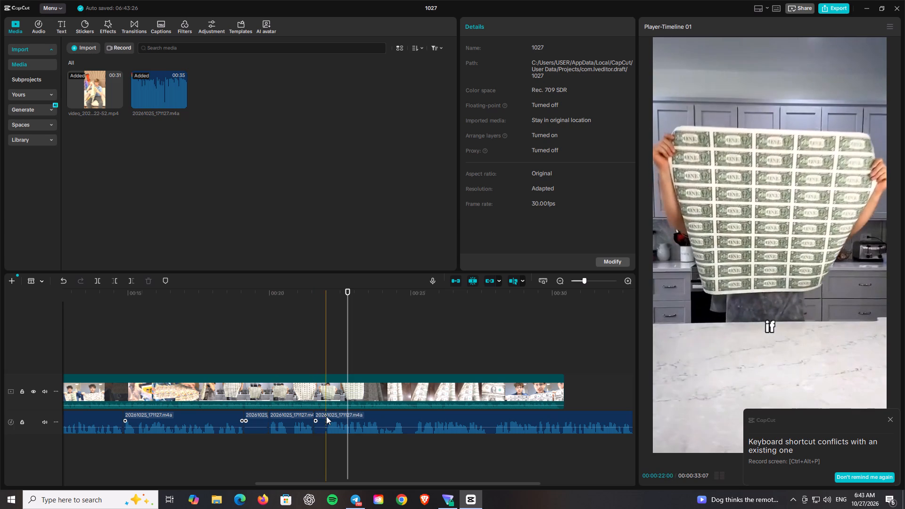
pyautogui.click(325, 416)
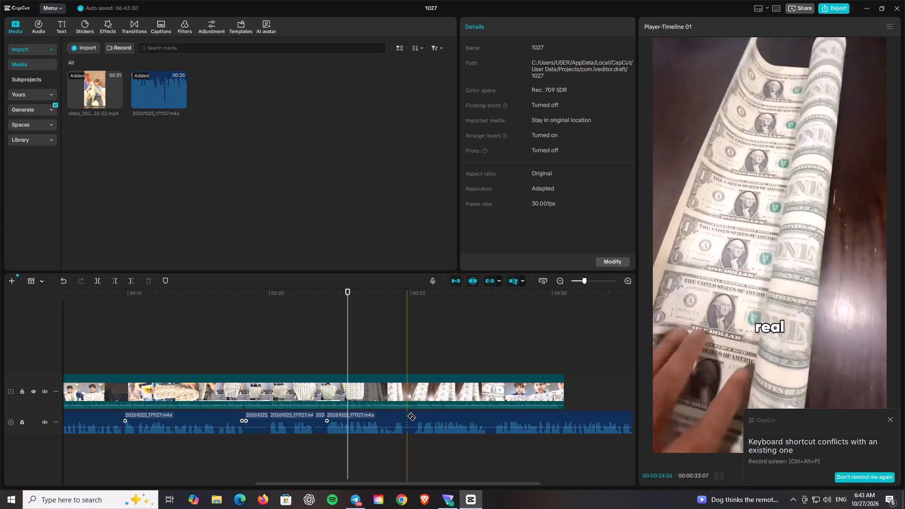
pyautogui.click(405, 416)
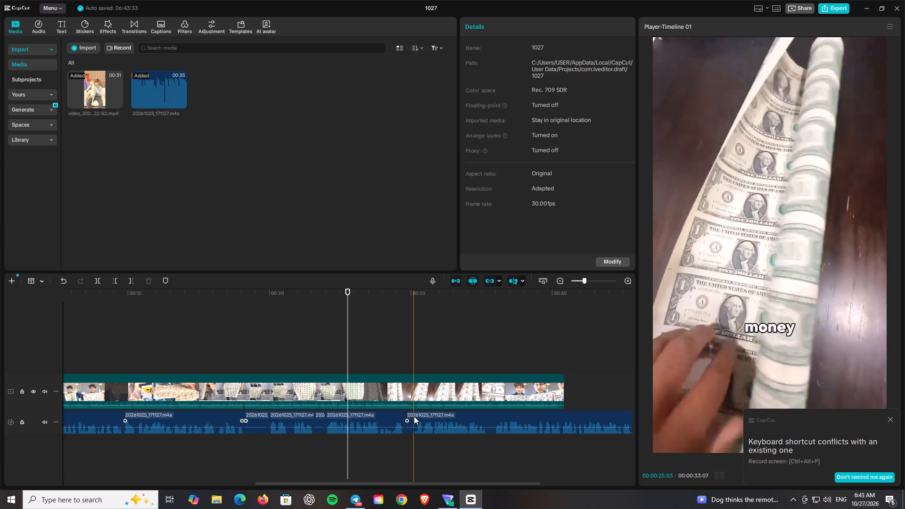
pyautogui.click(414, 416)
pyautogui.click(488, 415)
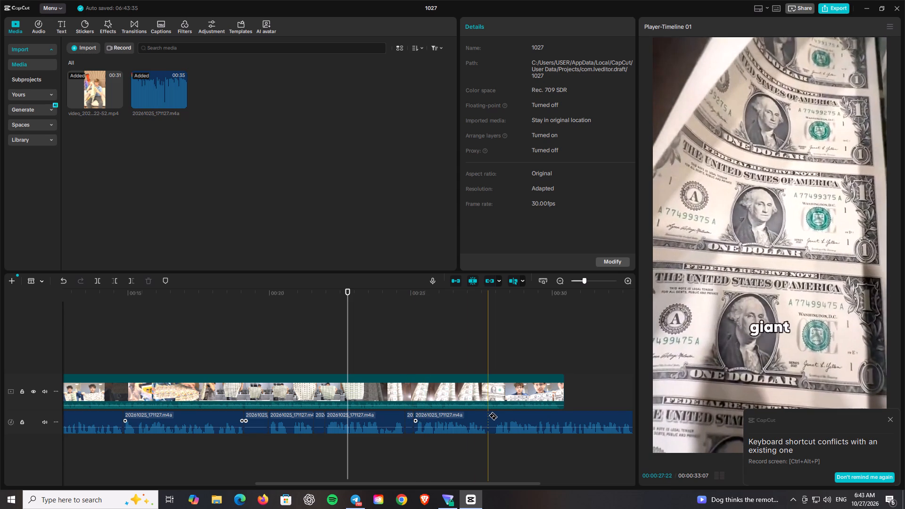
pyautogui.click(493, 415)
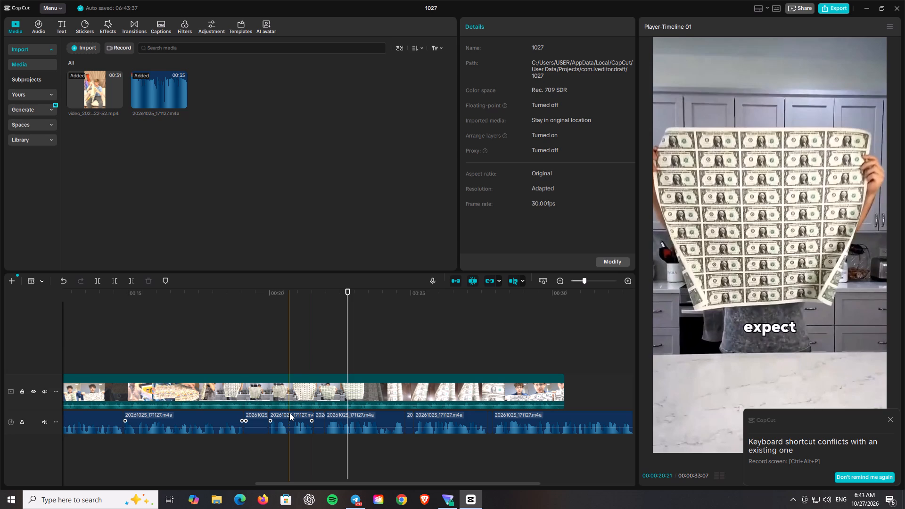
# Delete the four short pause pieces cut out of the audio between about 19 and 28 seconds.
pyautogui.press('a')
pyautogui.click(260, 420)
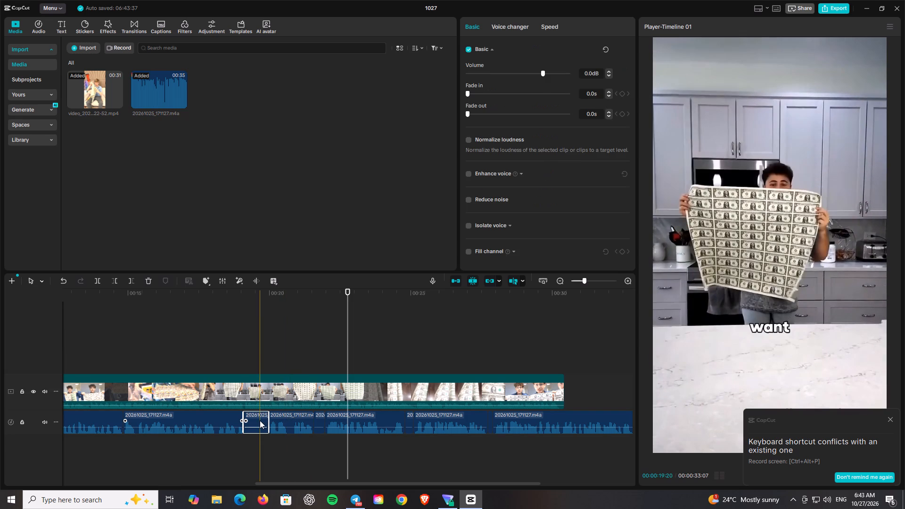
pyautogui.press('BackSpace')
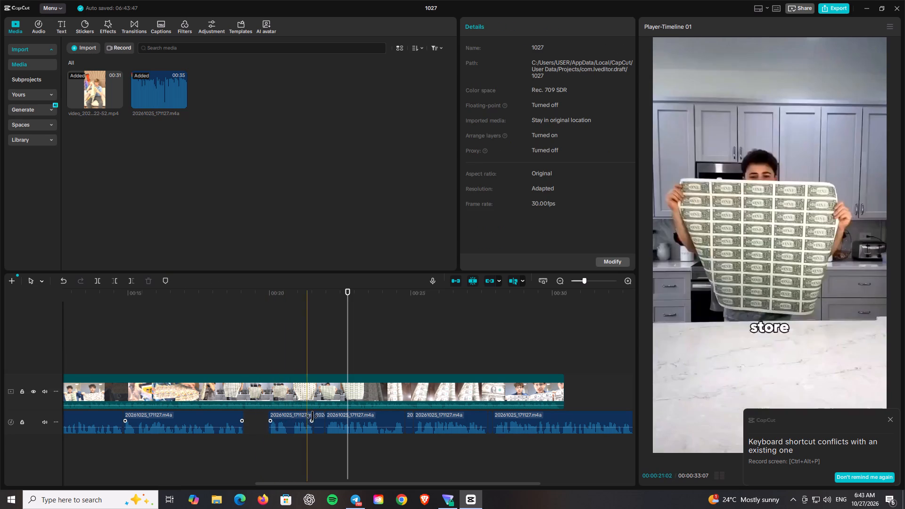
pyautogui.click(314, 416)
pyautogui.click(317, 416)
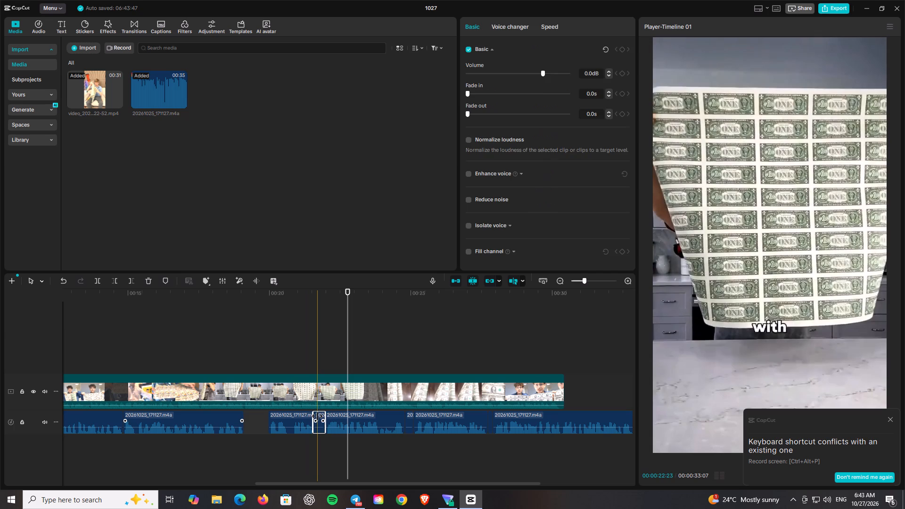
pyautogui.press('BackSpace')
pyautogui.click(409, 417)
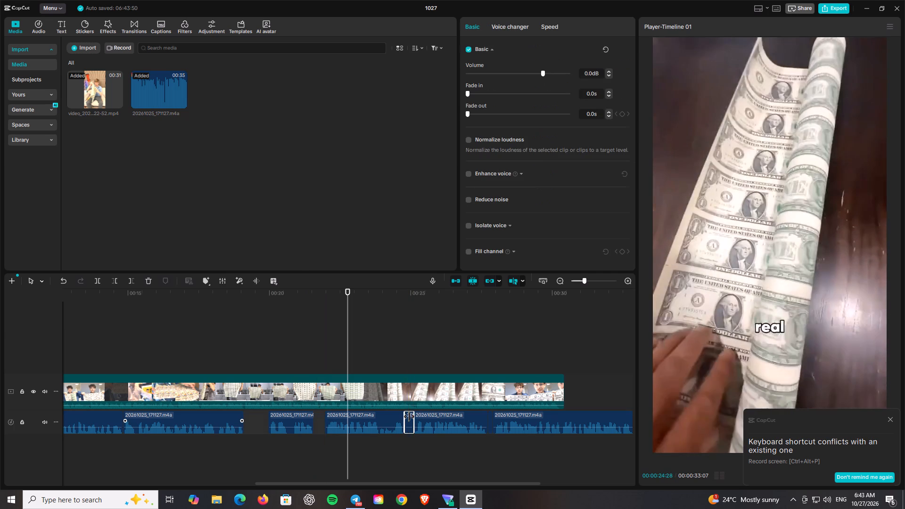
pyautogui.press('BackSpace')
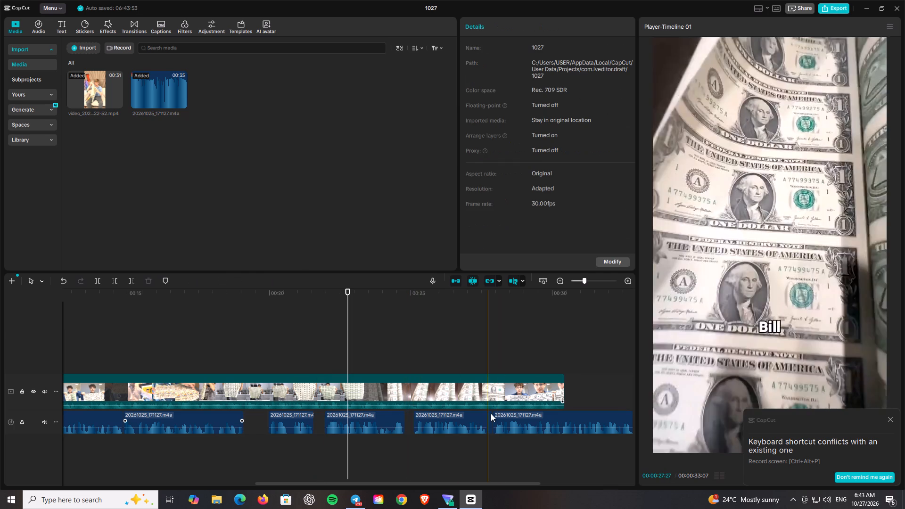
pyautogui.click(491, 413)
pyautogui.press('BackSpace')
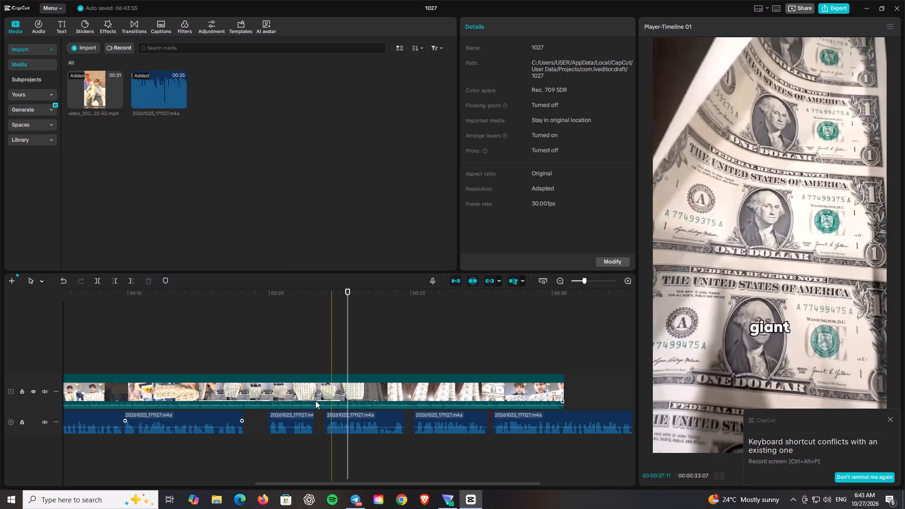
# Move the four audio segments after about 19 seconds earlier so each sits directly against the one before it.
pyautogui.moveTo(279, 416); pyautogui.dragTo(256, 416)
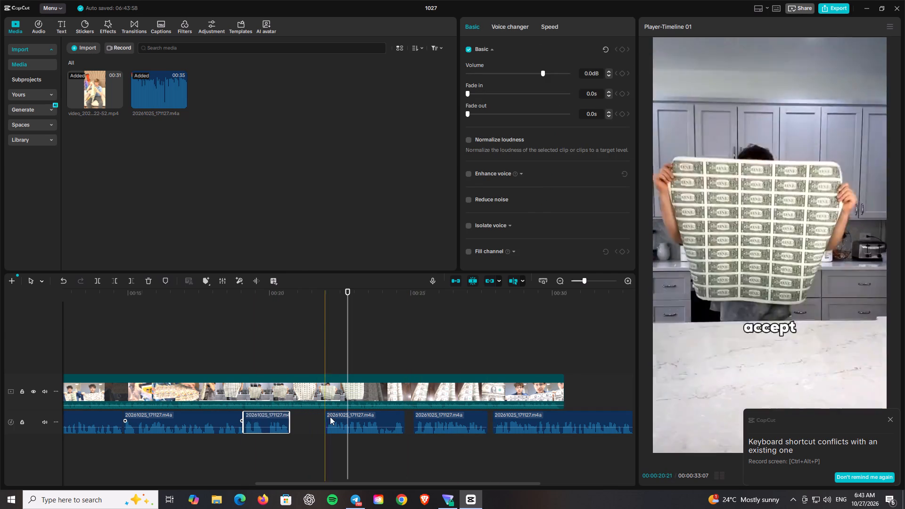
pyautogui.moveTo(349, 417); pyautogui.dragTo(315, 417)
pyautogui.moveTo(424, 417); pyautogui.dragTo(378, 415)
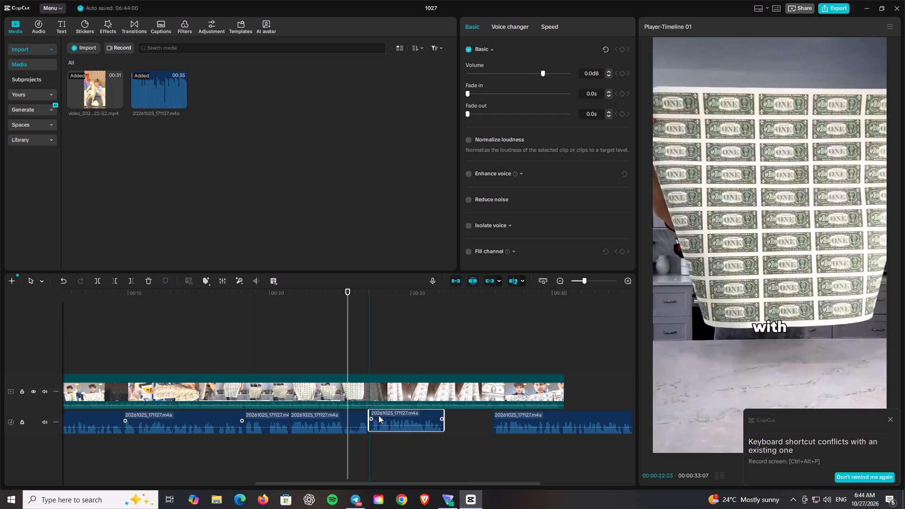
pyautogui.moveTo(515, 415); pyautogui.dragTo(465, 415)
# Split the first audio segment on both sides of its pauses at about 4, 8 and 10.5 seconds.
pyautogui.moveTo(256, 311); pyautogui.dragTo(205, 311)
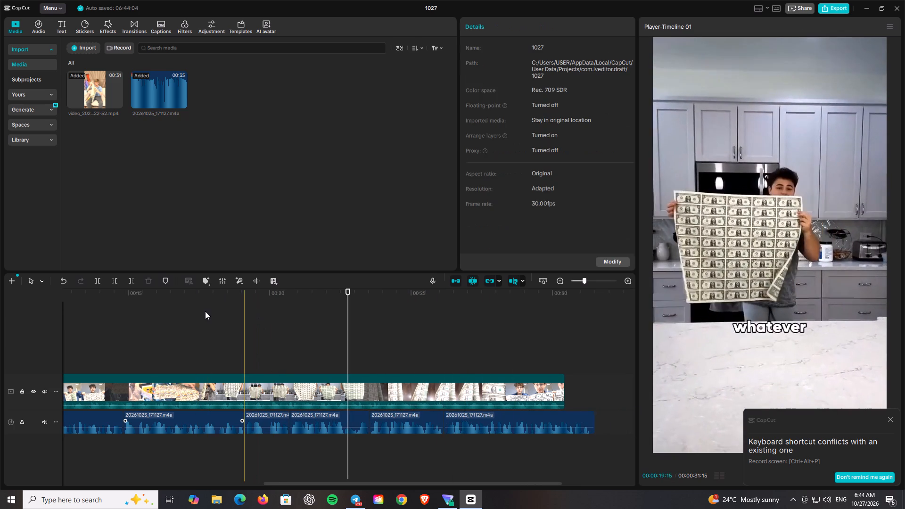
pyautogui.moveTo(205, 311); pyautogui.dragTo(39, 305)
pyautogui.click(206, 426)
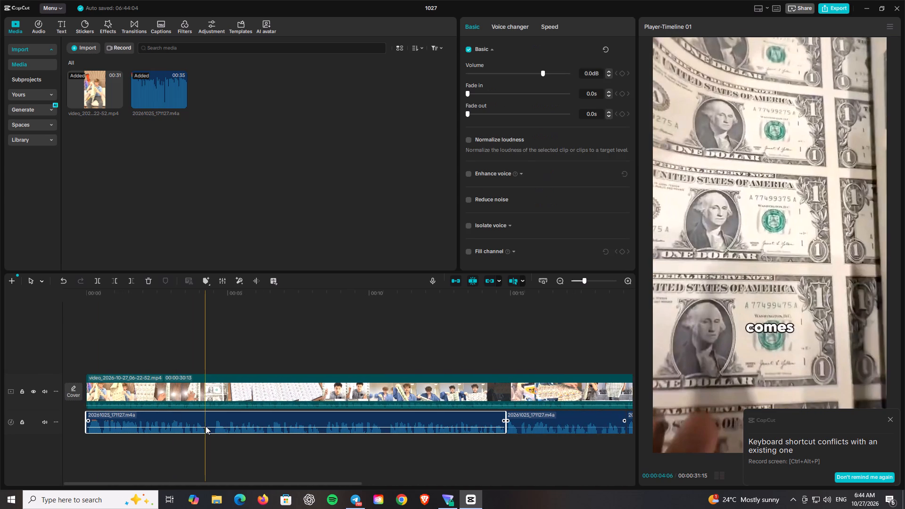
pyautogui.press('b')
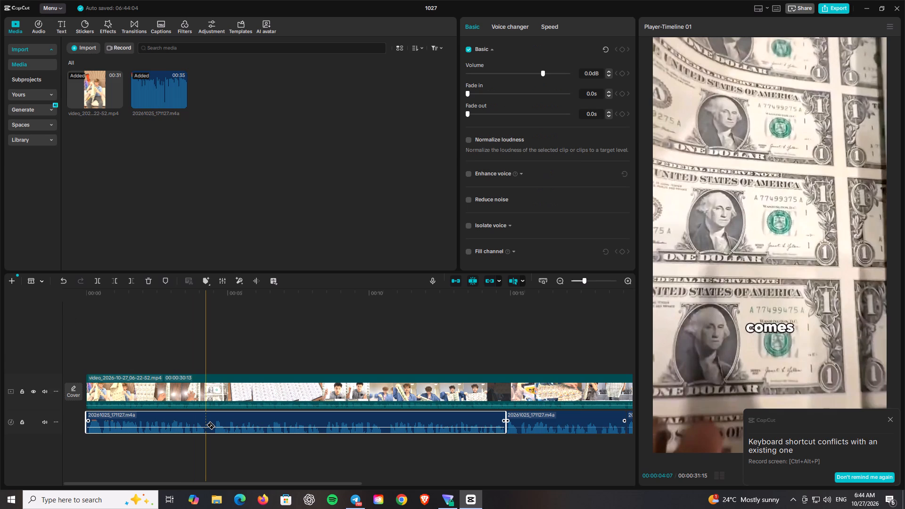
pyautogui.click(206, 425)
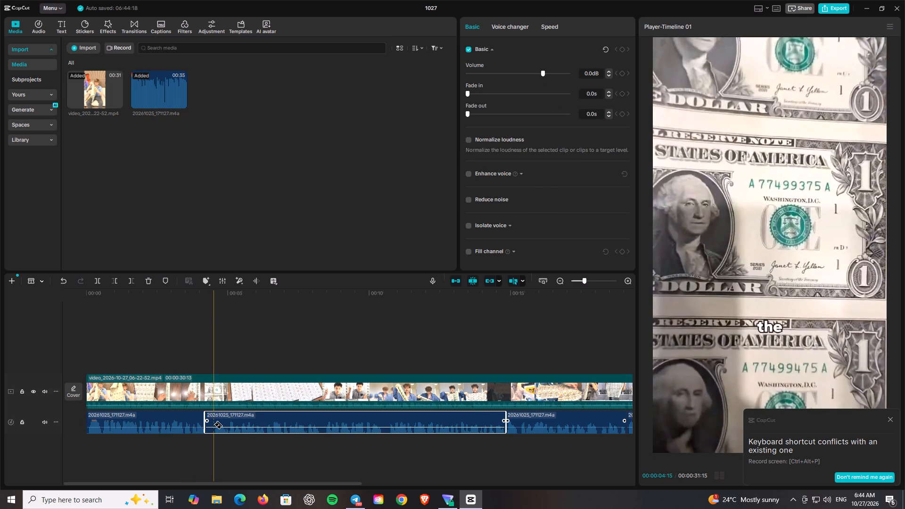
pyautogui.click(214, 424)
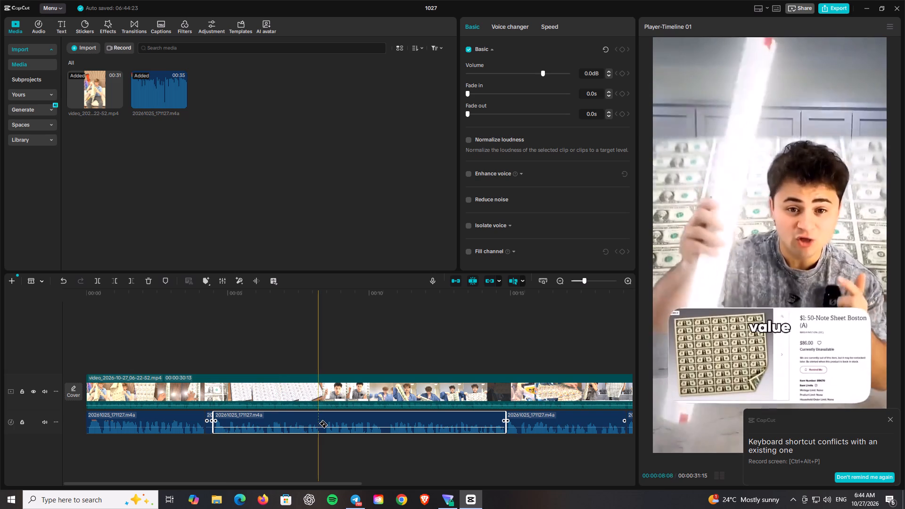
pyautogui.click(321, 423)
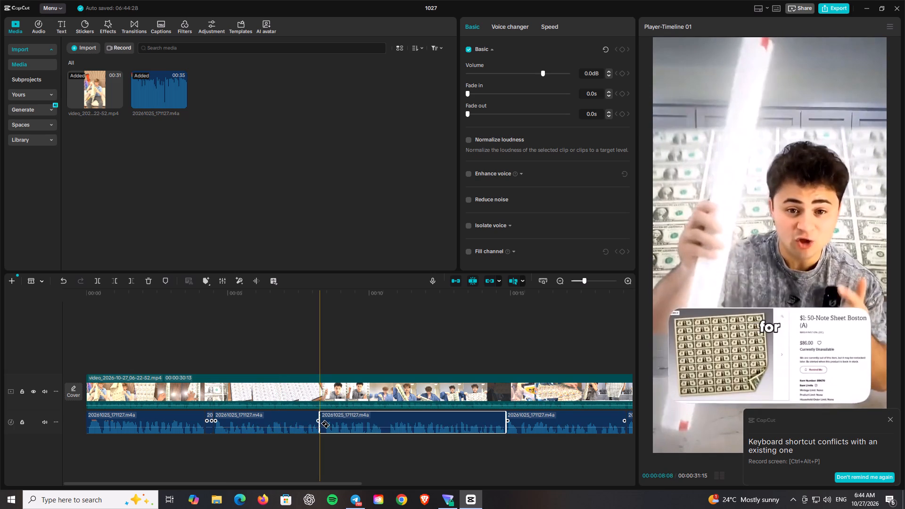
pyautogui.click(324, 423)
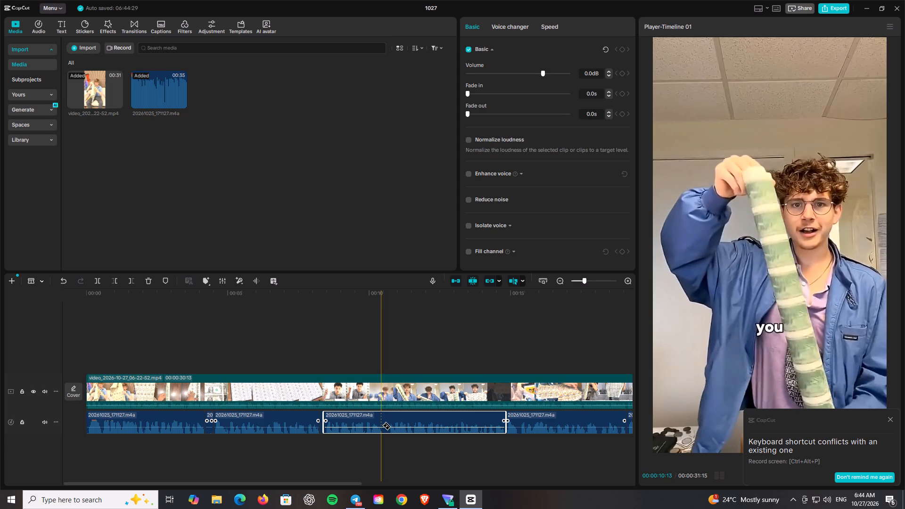
pyautogui.click(383, 425)
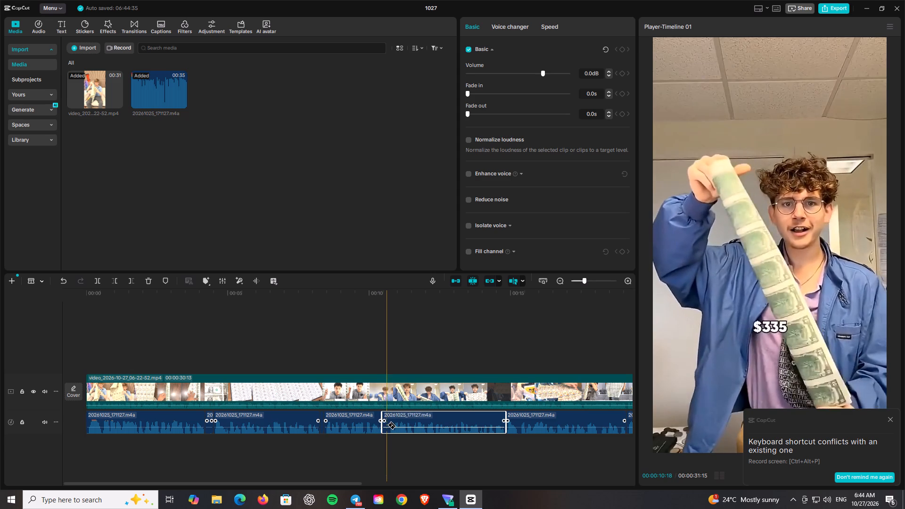
pyautogui.click(389, 424)
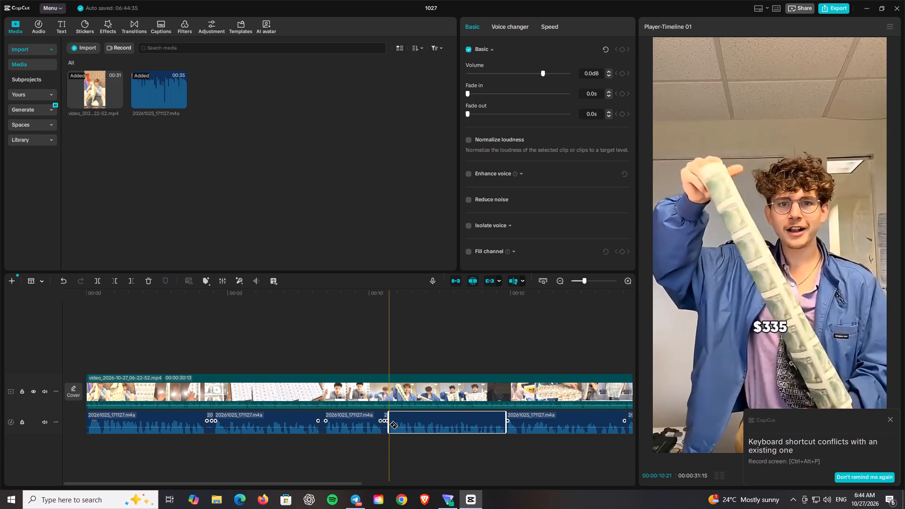
pyautogui.press('a')
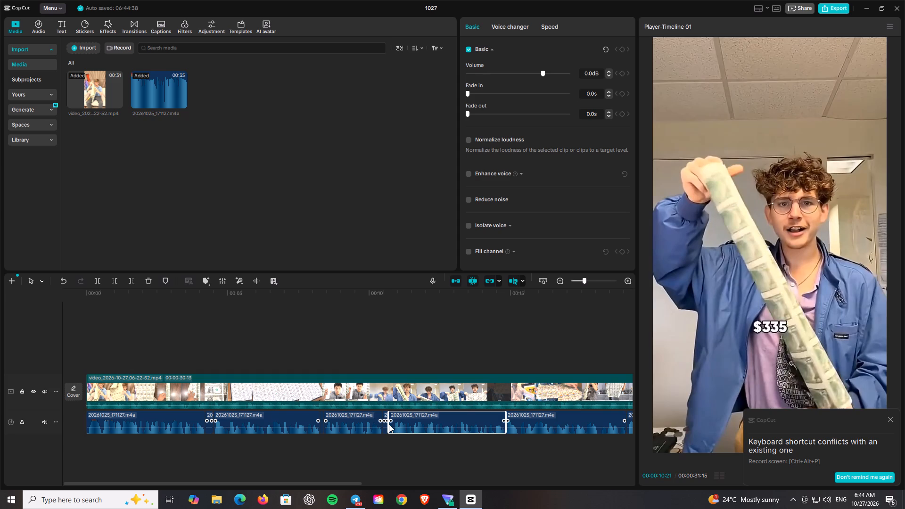
# Delete the three short pause pieces cut out of the audio at about 4, 8 and 10.5 seconds.
pyautogui.click(211, 422)
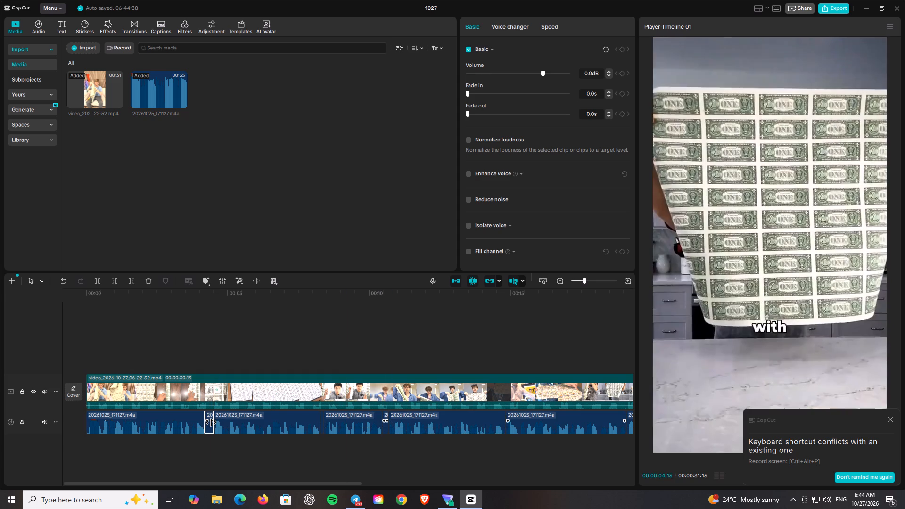
pyautogui.click(150, 280)
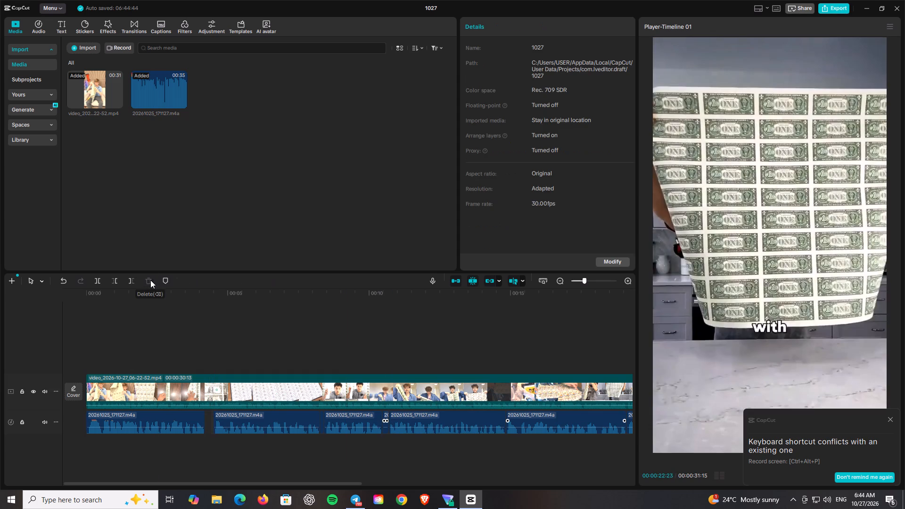
pyautogui.click(323, 418)
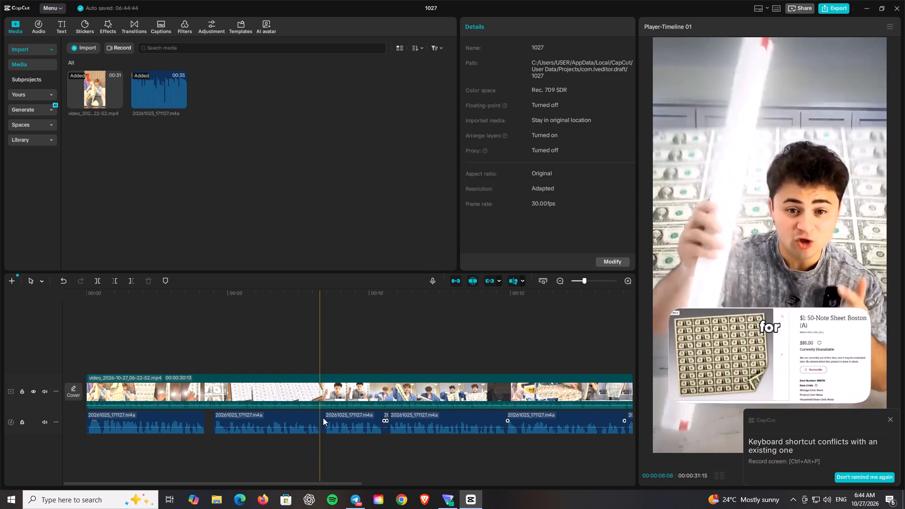
pyautogui.click(148, 279)
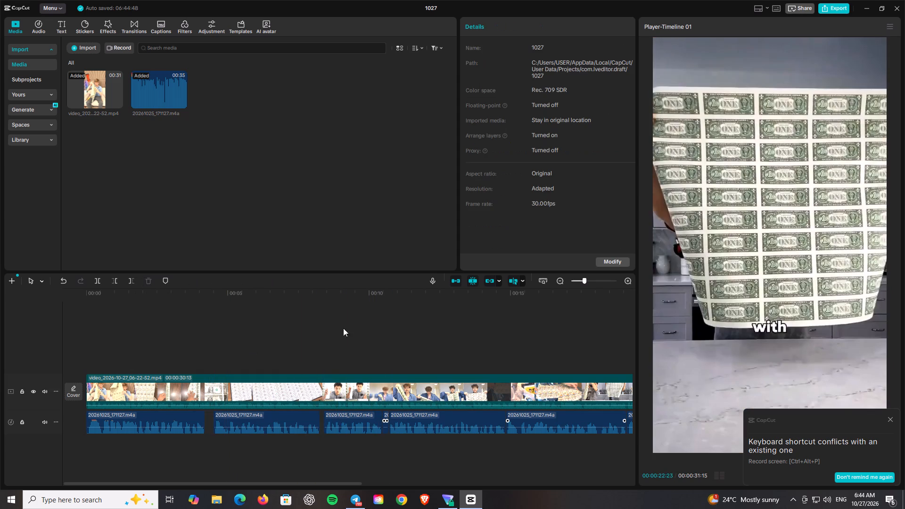
pyautogui.click(386, 418)
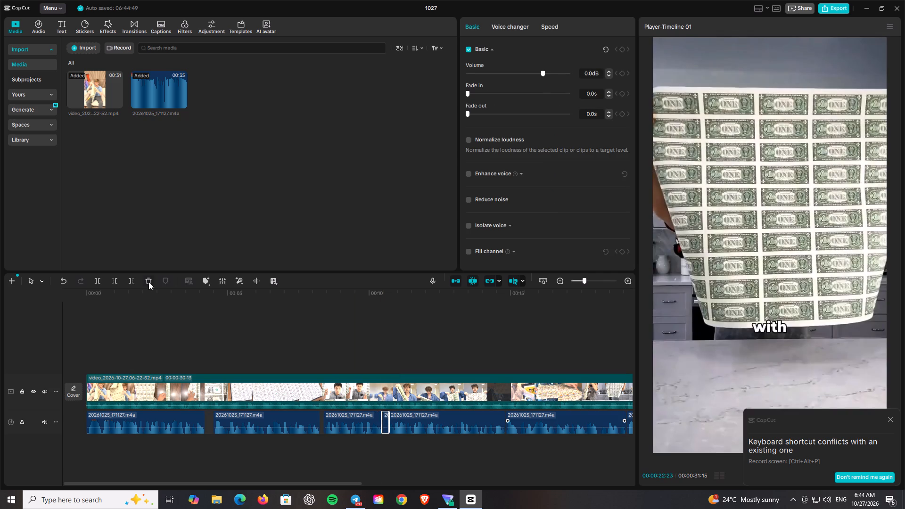
pyautogui.click(148, 282)
# Move the four audio segments following the first one earlier to close the gaps at about 4, 8 and 10.5 seconds.
pyautogui.moveTo(295, 420); pyautogui.dragTo(294, 420)
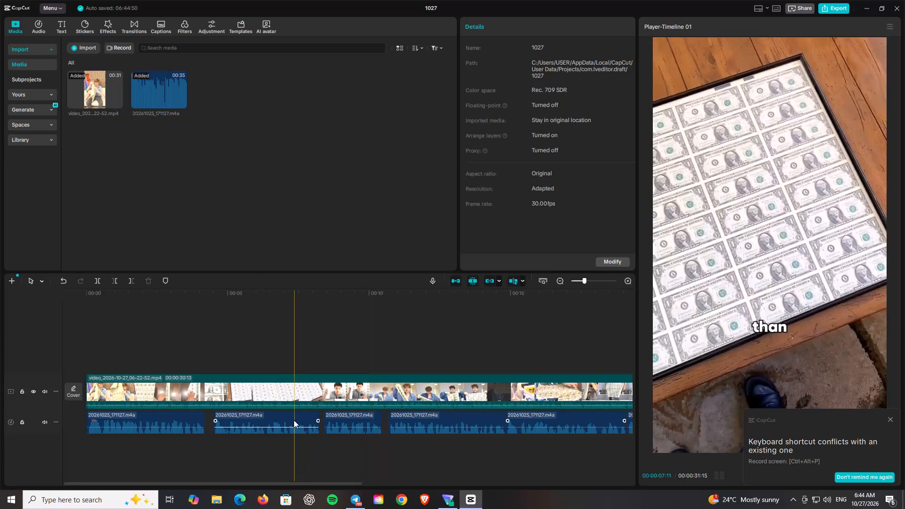
pyautogui.moveTo(294, 420); pyautogui.dragTo(285, 419)
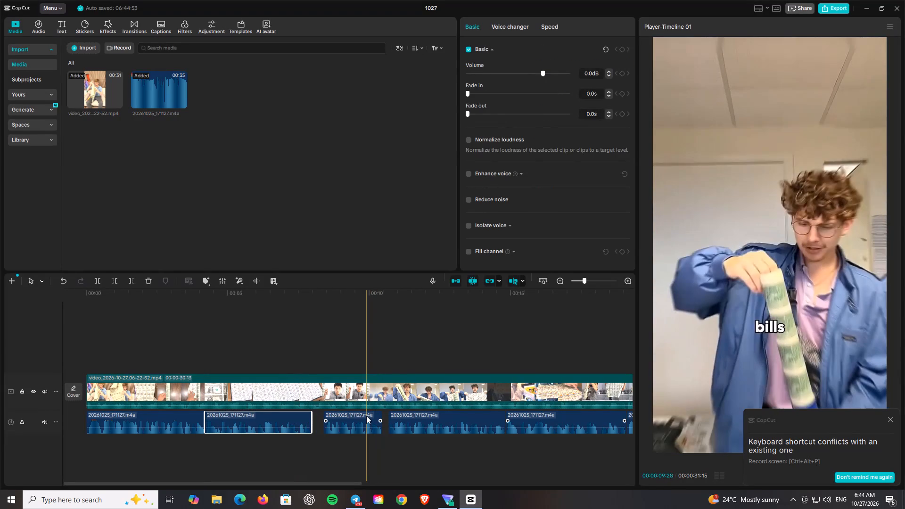
pyautogui.moveTo(366, 416); pyautogui.dragTo(355, 415)
pyautogui.moveTo(441, 418); pyautogui.dragTo(424, 418)
pyautogui.moveTo(535, 420); pyautogui.dragTo(517, 419)
# Move the short audio segment at about 19 seconds earlier, directly against the end of the preceding segment.
pyautogui.moveTo(574, 310); pyautogui.dragTo(684, 313)
pyautogui.click(367, 422)
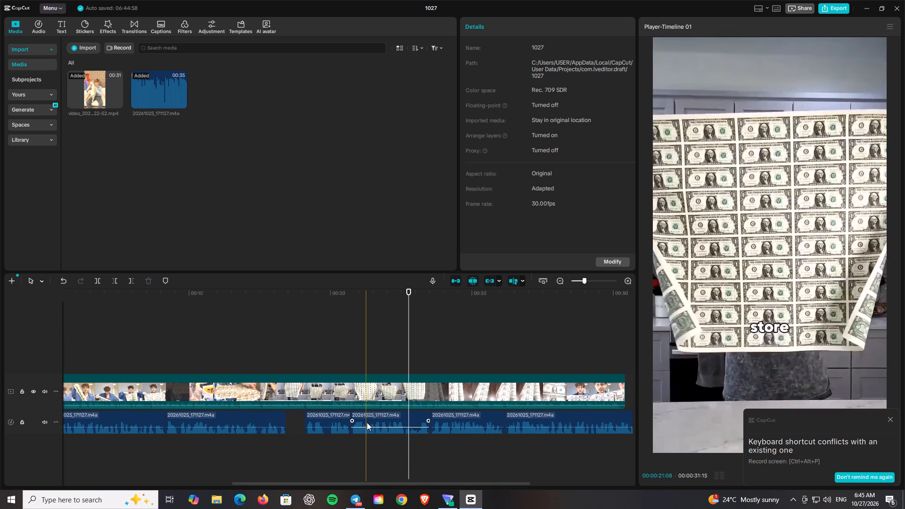
pyautogui.click(339, 421)
pyautogui.moveTo(338, 420); pyautogui.dragTo(323, 420)
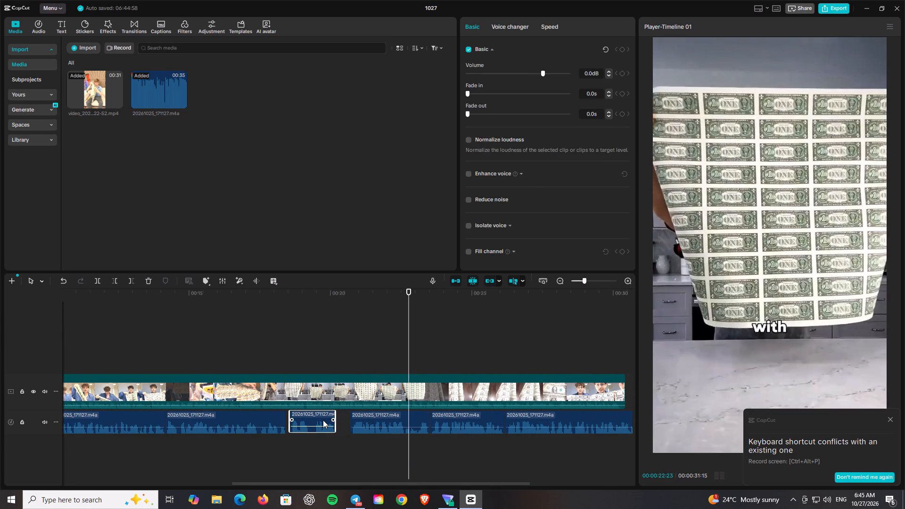
pyautogui.moveTo(323, 420); pyautogui.dragTo(322, 420)
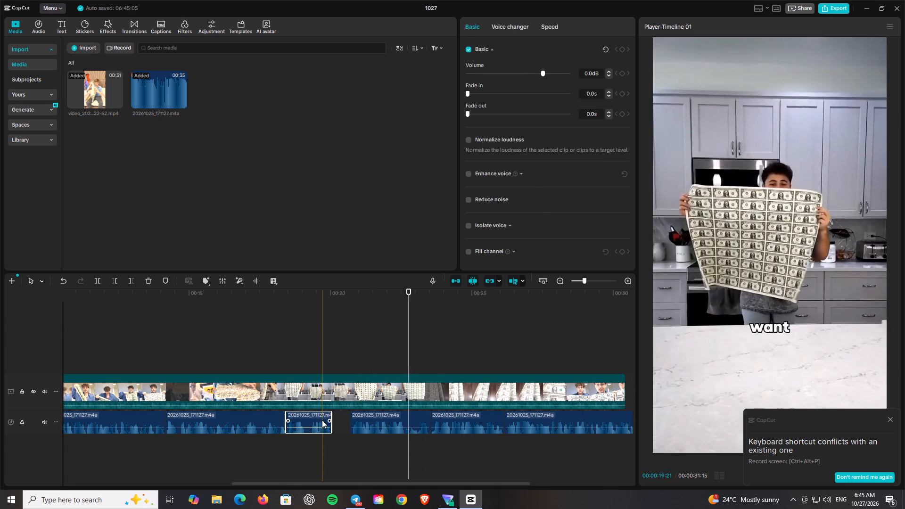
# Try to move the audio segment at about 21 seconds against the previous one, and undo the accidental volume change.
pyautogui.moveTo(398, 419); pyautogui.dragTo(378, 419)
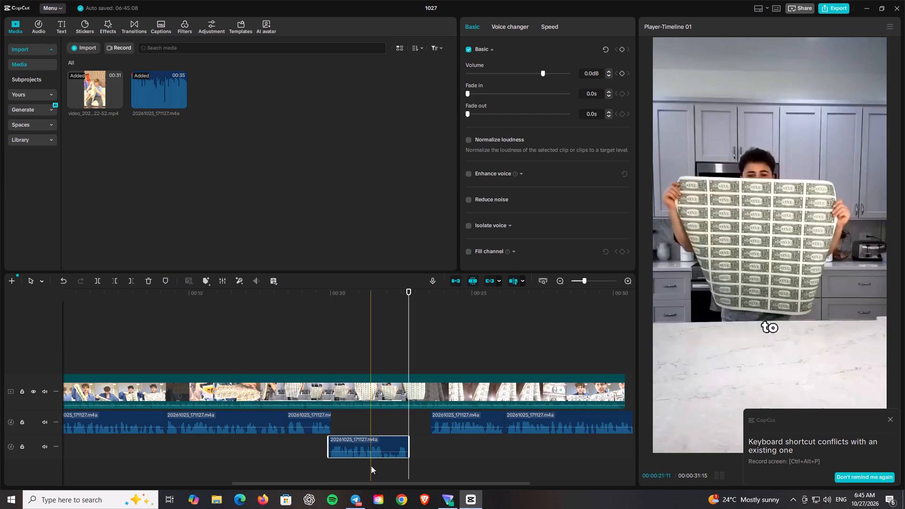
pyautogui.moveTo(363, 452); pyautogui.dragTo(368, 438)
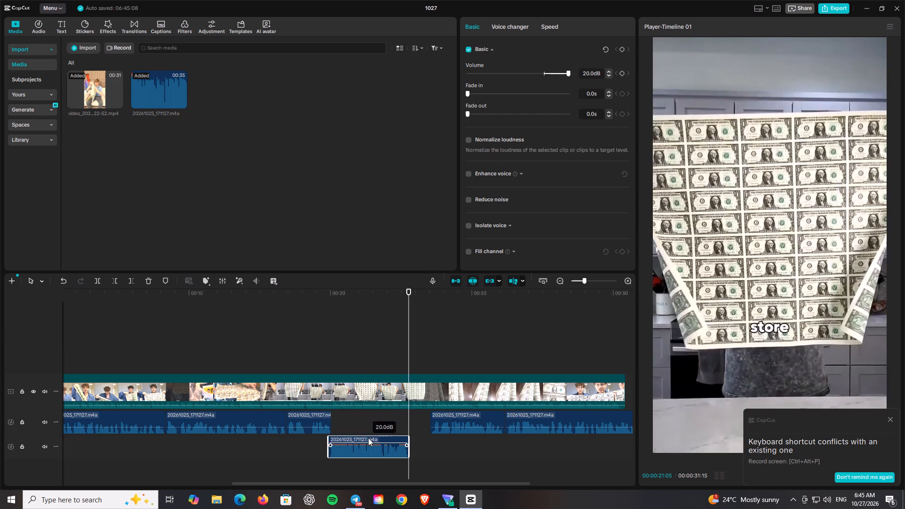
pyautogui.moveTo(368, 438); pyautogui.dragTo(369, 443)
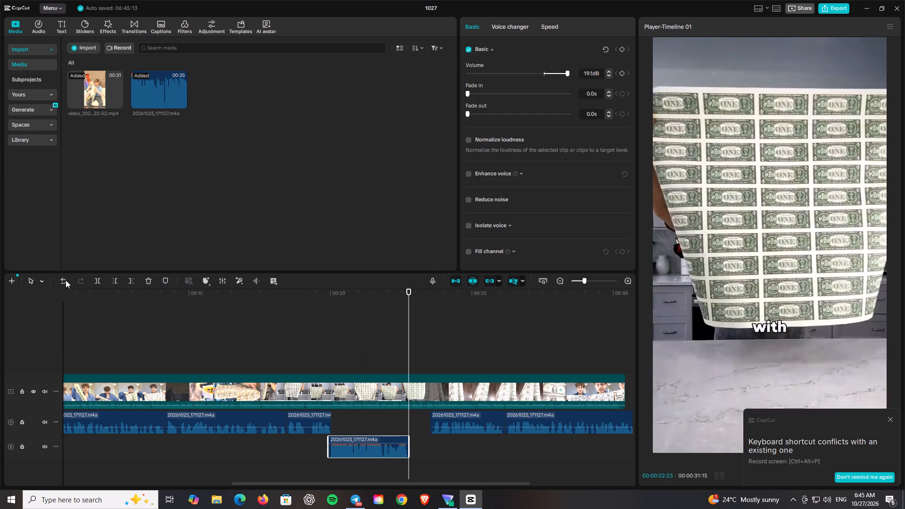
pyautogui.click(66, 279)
# Place the displaced audio segment on the same track as the others, starting at about 20 seconds directly after the preceding segment.
pyautogui.moveTo(370, 437); pyautogui.dragTo(372, 420)
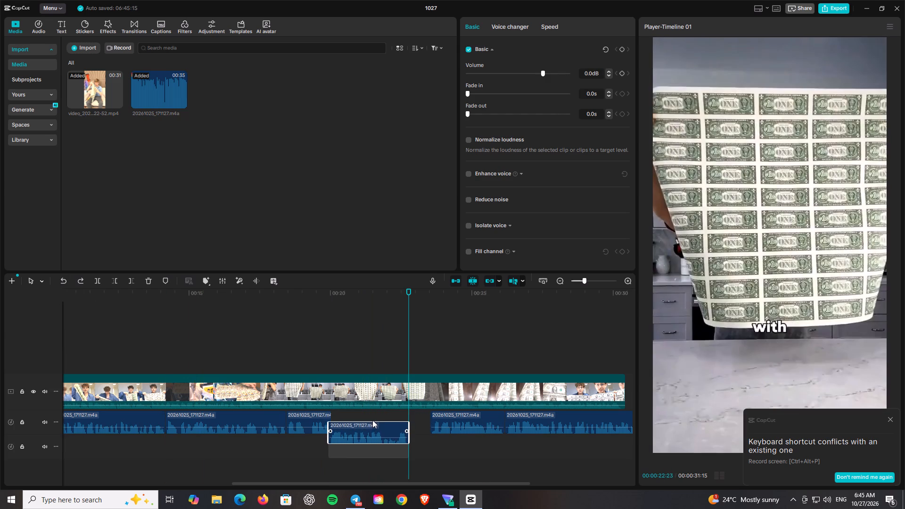
pyautogui.moveTo(372, 420); pyautogui.dragTo(377, 409)
pyautogui.moveTo(370, 418); pyautogui.dragTo(370, 426)
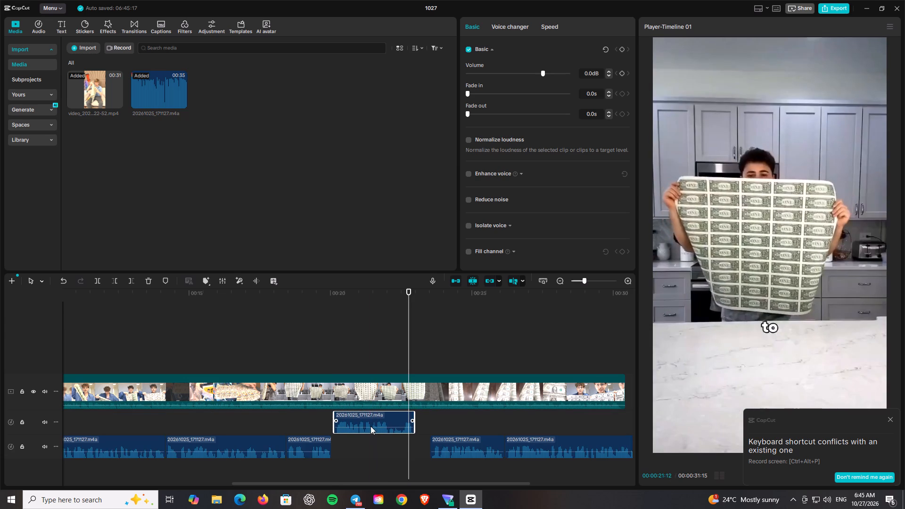
pyautogui.moveTo(370, 426); pyautogui.dragTo(370, 432)
pyautogui.moveTo(368, 417); pyautogui.dragTo(369, 435)
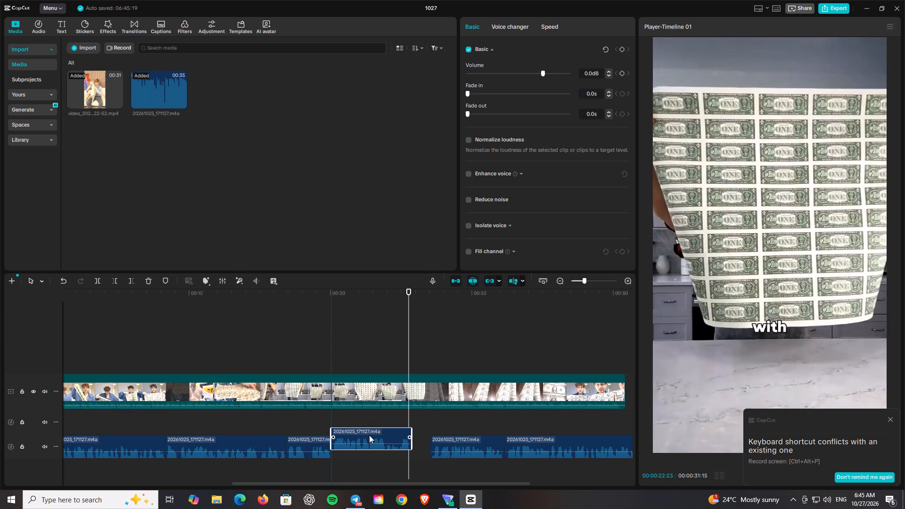
pyautogui.moveTo(369, 435); pyautogui.dragTo(369, 438)
# Move the last two audio segments earlier on the shared track so each sits directly against the one before it.
pyautogui.moveTo(459, 416); pyautogui.dragTo(441, 416)
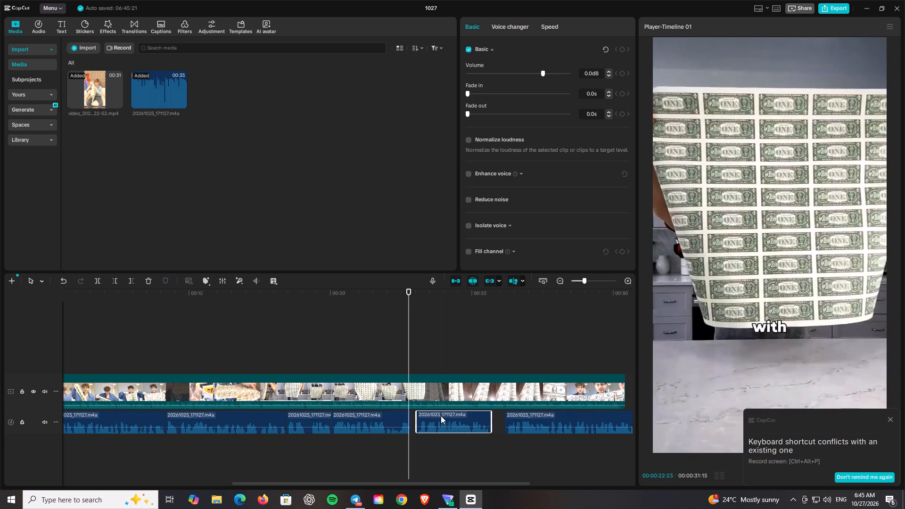
pyautogui.moveTo(441, 416); pyautogui.dragTo(440, 416)
pyautogui.moveTo(445, 436); pyautogui.dragTo(448, 416)
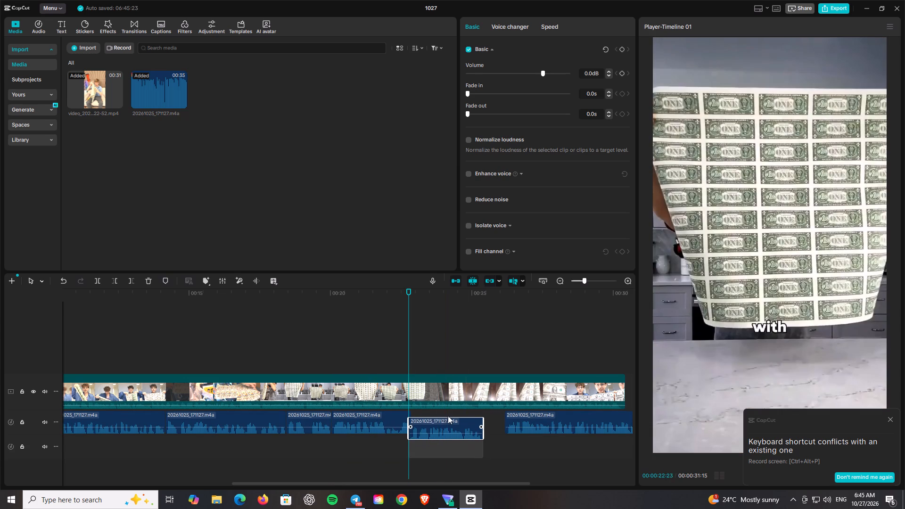
pyautogui.moveTo(448, 416); pyautogui.dragTo(448, 411)
pyautogui.moveTo(427, 416); pyautogui.dragTo(427, 442)
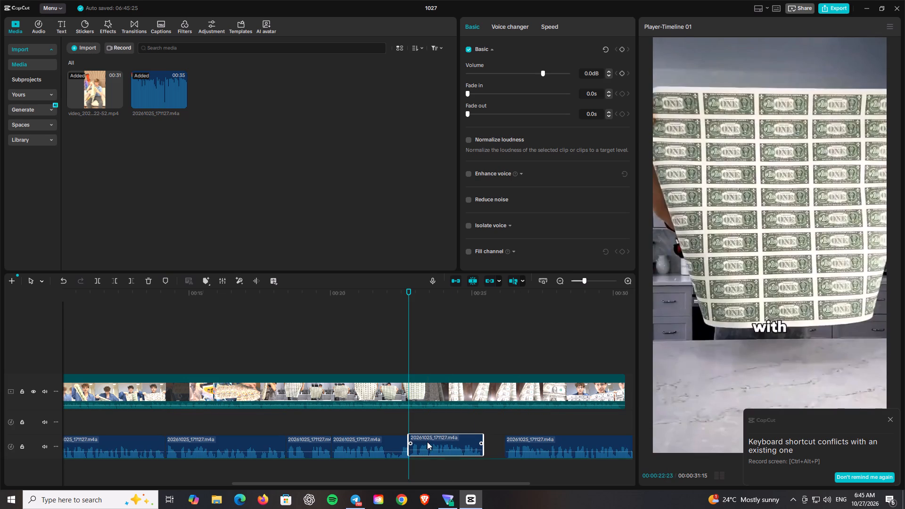
pyautogui.moveTo(427, 442); pyautogui.dragTo(431, 442)
pyautogui.click(417, 452)
pyautogui.click(371, 448)
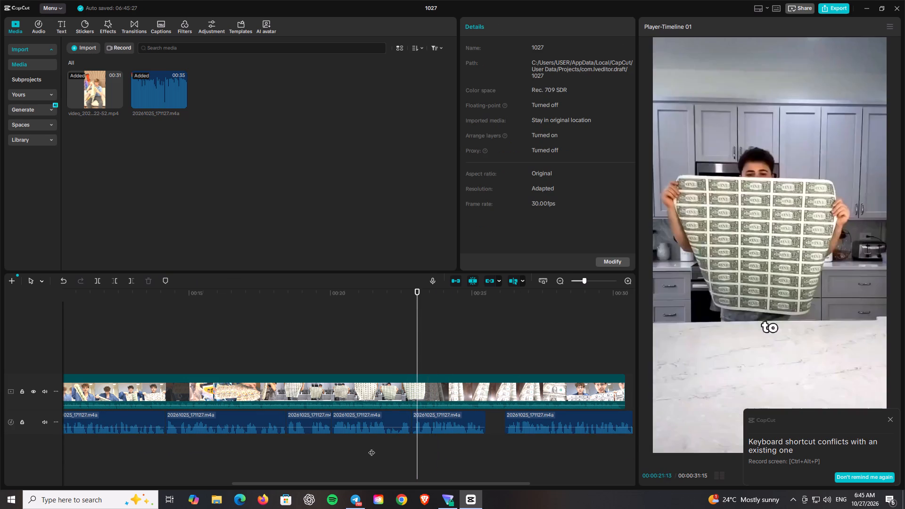
pyautogui.click(552, 419)
pyautogui.moveTo(549, 415); pyautogui.dragTo(532, 415)
# Trim the end of the last audio segment so it finishes with the video clip at 00:00:30:13.
pyautogui.moveTo(587, 328); pyautogui.dragTo(670, 326)
pyautogui.click(568, 415)
pyautogui.moveTo(575, 416); pyautogui.dragTo(565, 415)
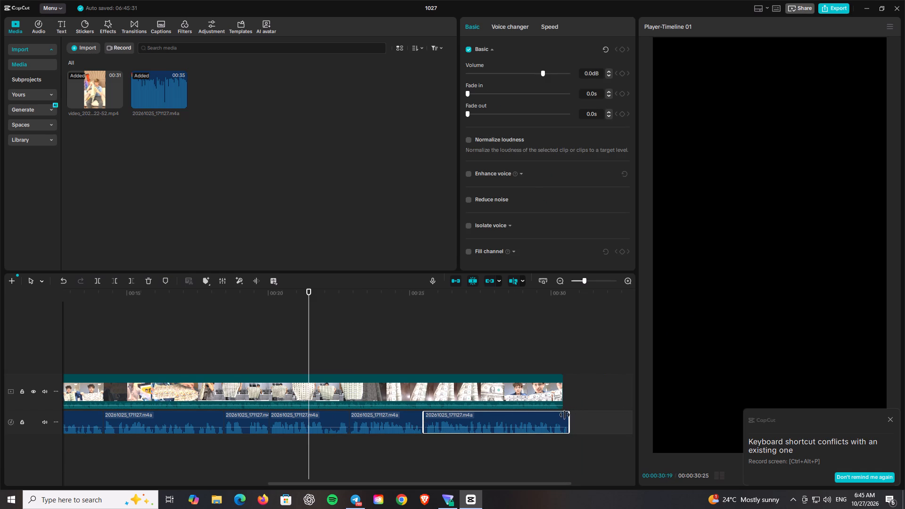
pyautogui.moveTo(565, 415); pyautogui.dragTo(561, 415)
# Return to the beginning of the timeline.
pyautogui.moveTo(441, 328); pyautogui.dragTo(37, 328)
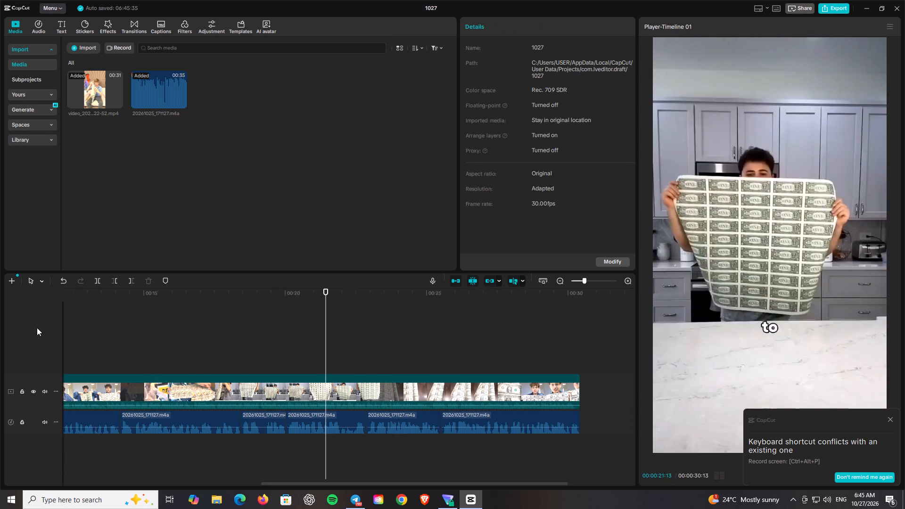
pyautogui.moveTo(37, 328); pyautogui.dragTo(33, 329)
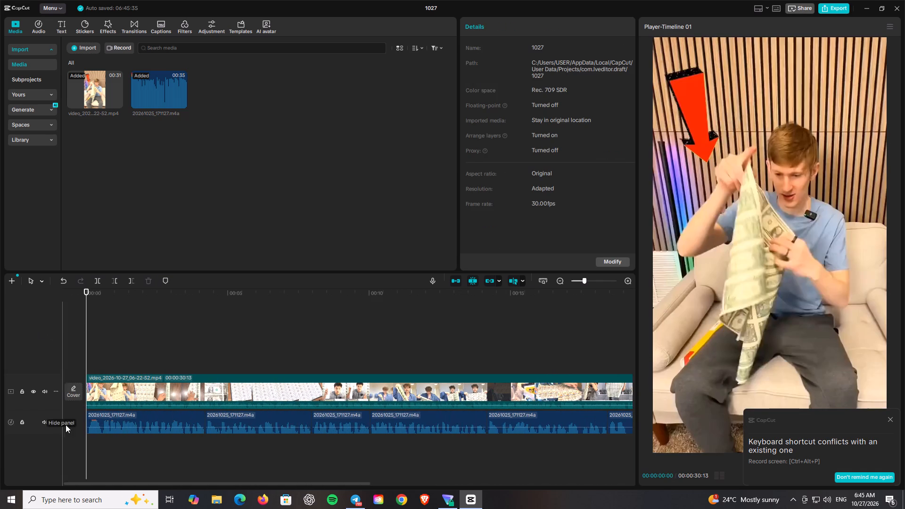
# Combine all the audio segments on the audio track into one compound clip.
pyautogui.moveTo(97, 454); pyautogui.dragTo(403, 431)
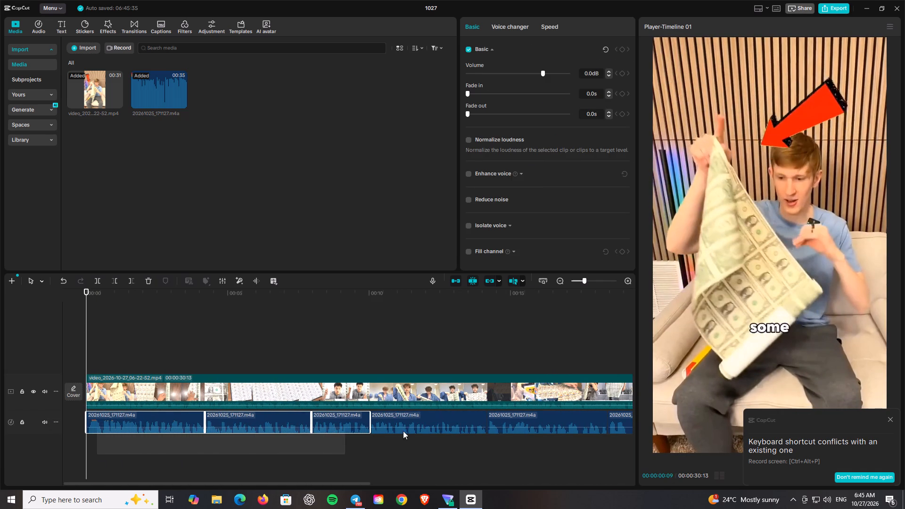
pyautogui.moveTo(403, 431); pyautogui.dragTo(666, 426)
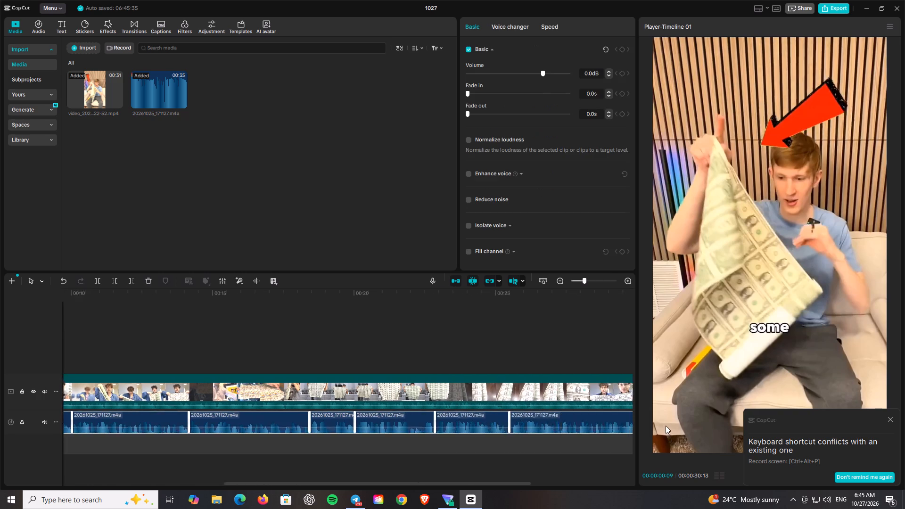
pyautogui.moveTo(666, 426); pyautogui.dragTo(494, 430)
pyautogui.rightClick(426, 431)
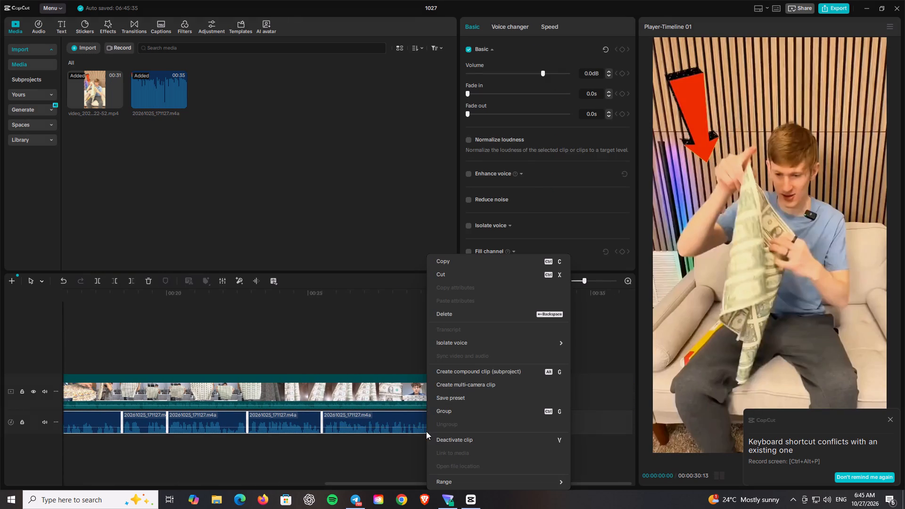
pyautogui.click(459, 375)
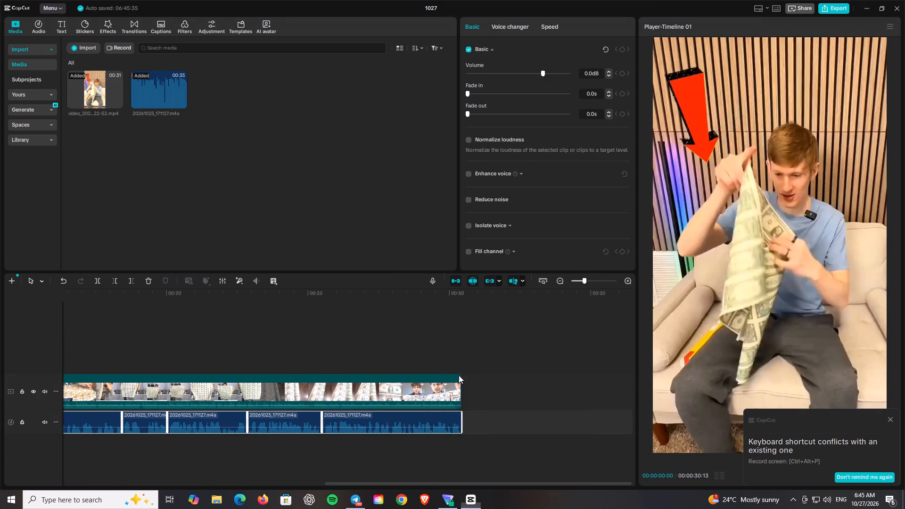
# Mute the video clip's own sound by lowering its volume to -∞ dB.
pyautogui.click(425, 393)
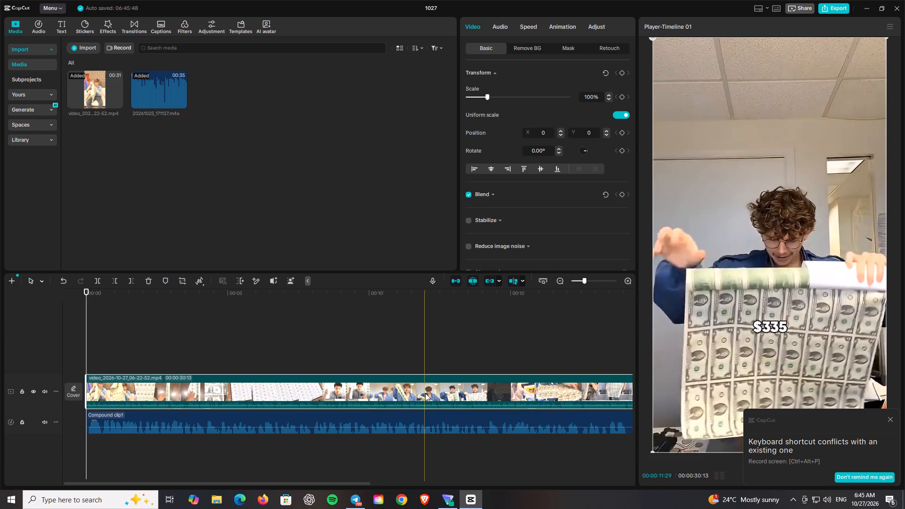
pyautogui.click(500, 28)
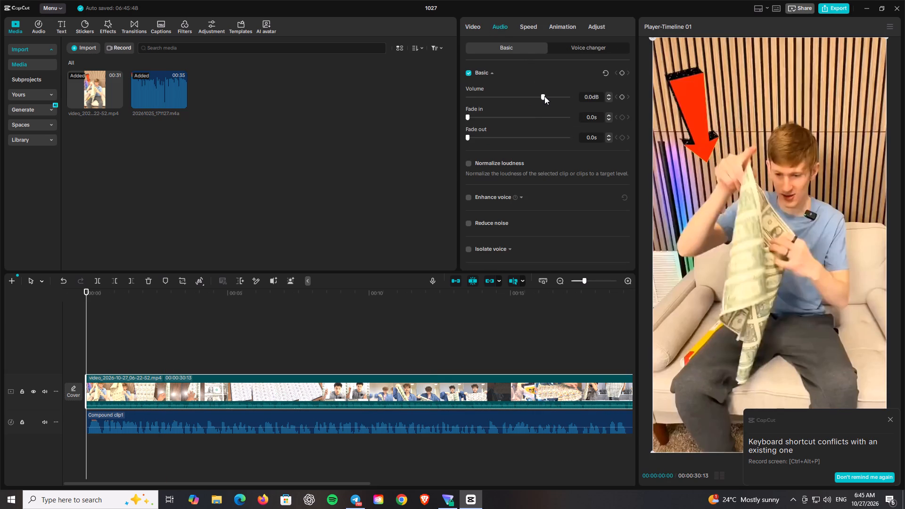
pyautogui.moveTo(544, 96); pyautogui.dragTo(386, 92)
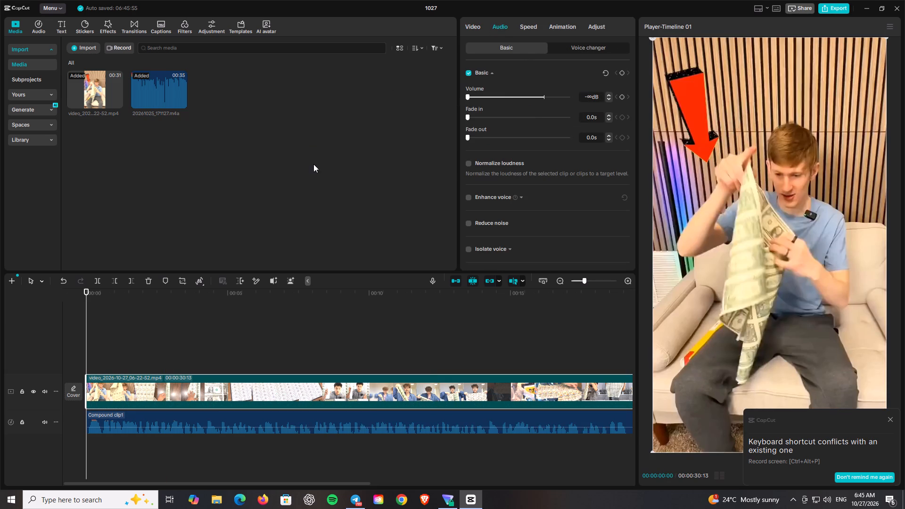
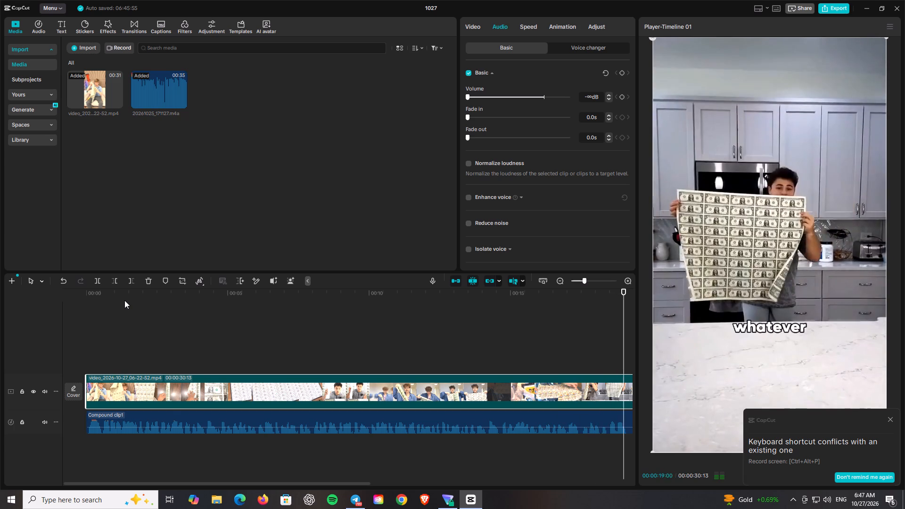
# Cut out and delete a section about one second long from the compound audio clip, starting at about 00:00:17:15.
pyautogui.press('space')
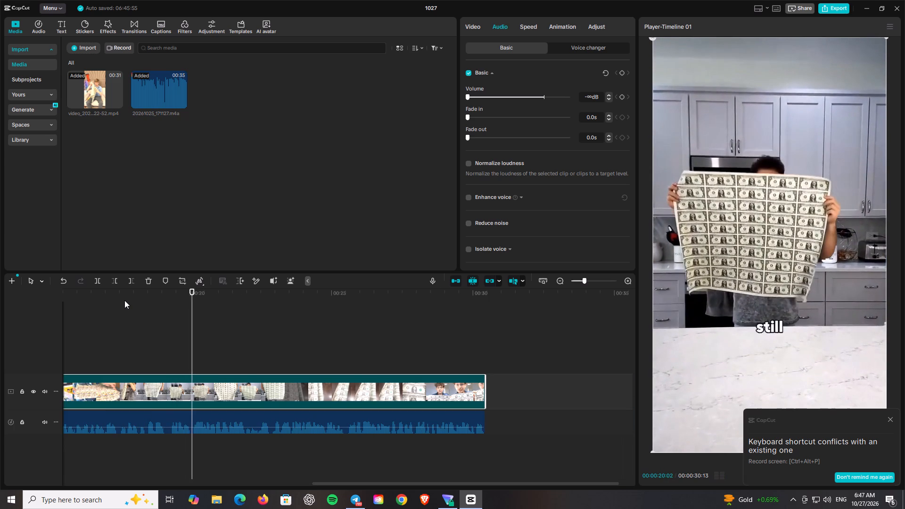
pyautogui.click(129, 293)
pyautogui.press('space')
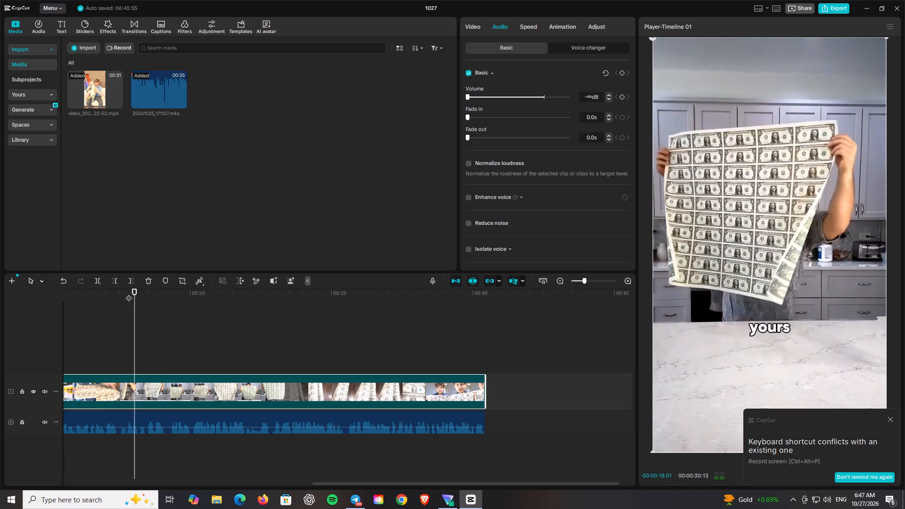
pyautogui.press('space')
pyautogui.press('space')
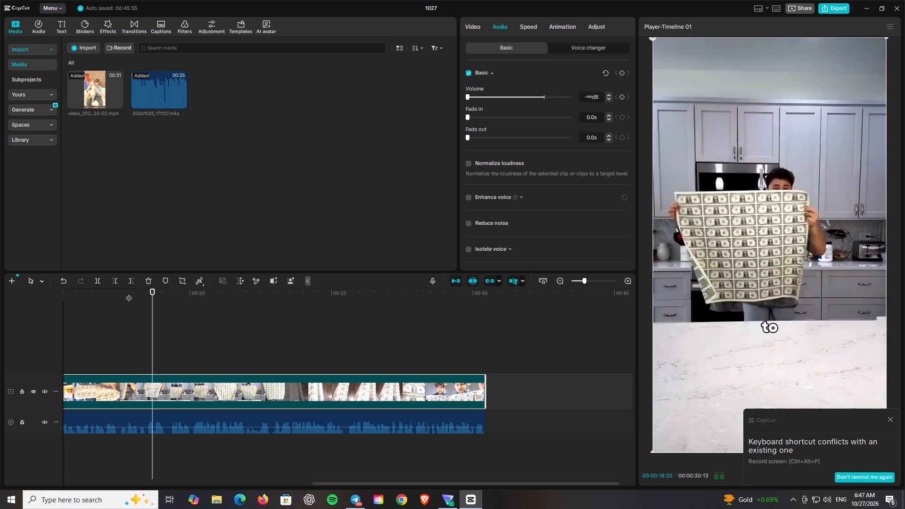
pyautogui.press('space')
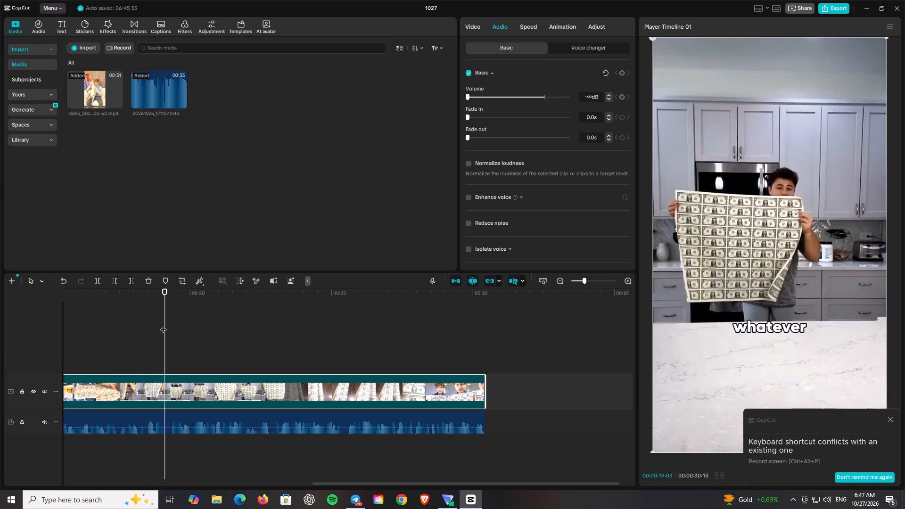
pyautogui.click(124, 321)
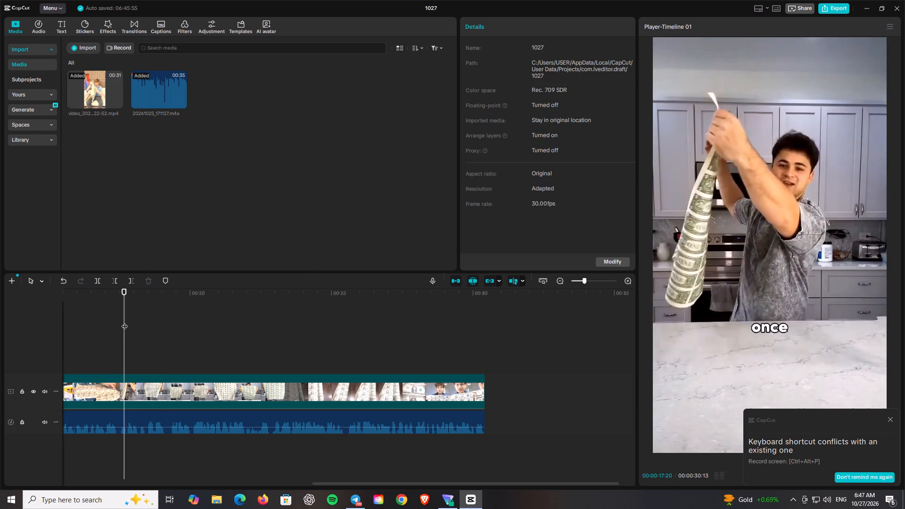
pyautogui.press('space')
pyautogui.press('space')
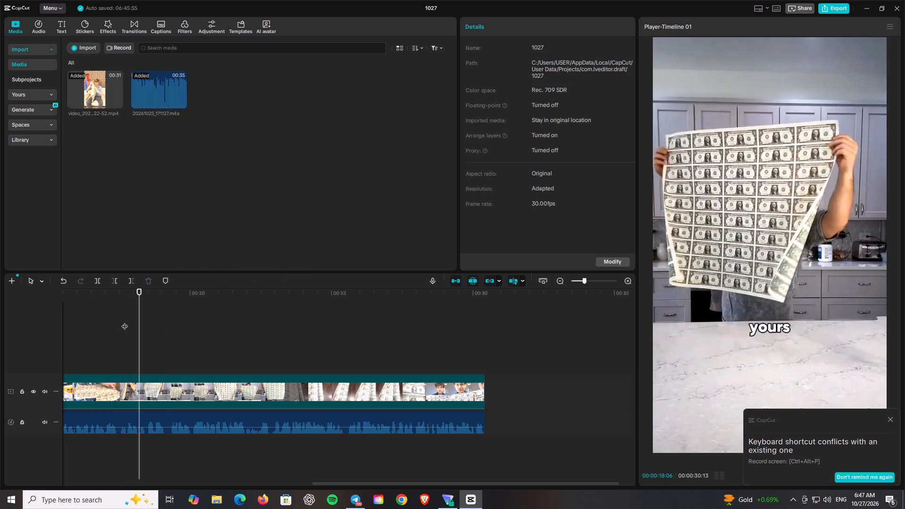
pyautogui.press('b')
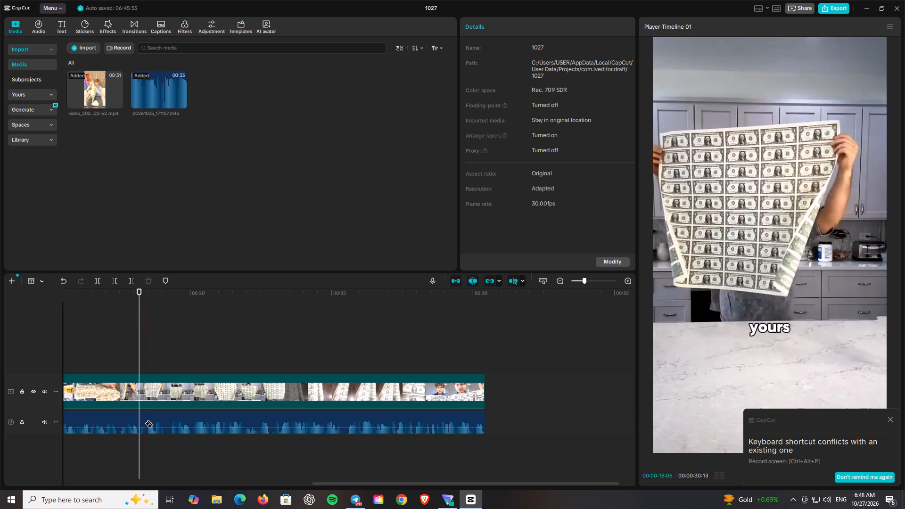
pyautogui.click(146, 422)
pyautogui.click(120, 419)
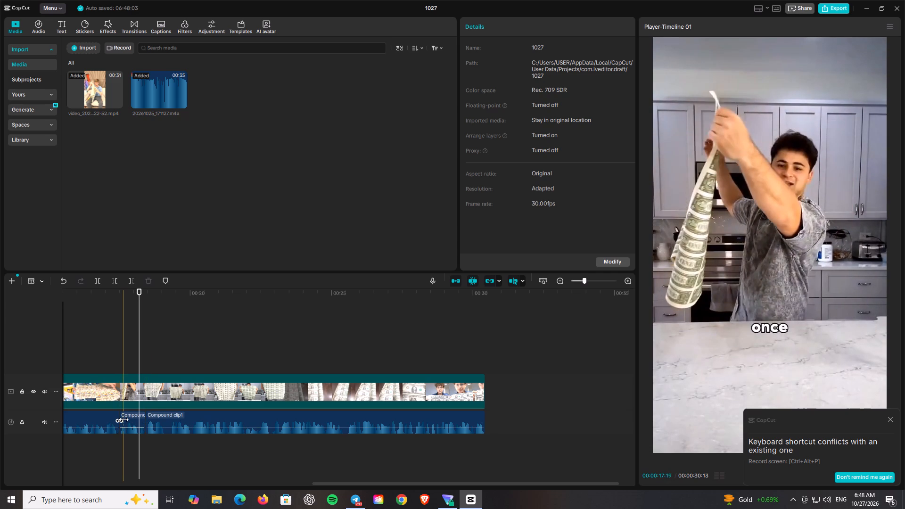
pyautogui.press('a')
pyautogui.click(125, 420)
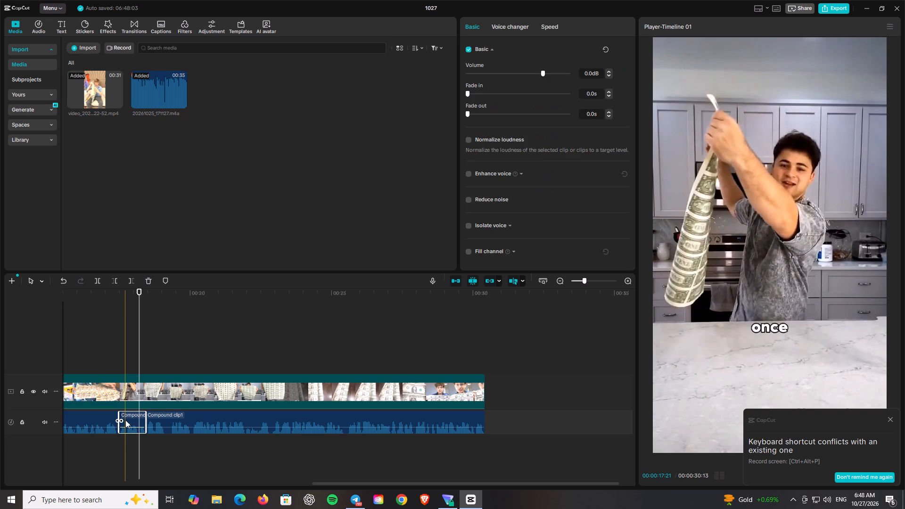
pyautogui.press('BackSpace')
# Move the remaining audio segment earlier to close the gap, directly against the end of the first audio segment.
pyautogui.click(150, 422)
pyautogui.moveTo(157, 420); pyautogui.dragTo(136, 419)
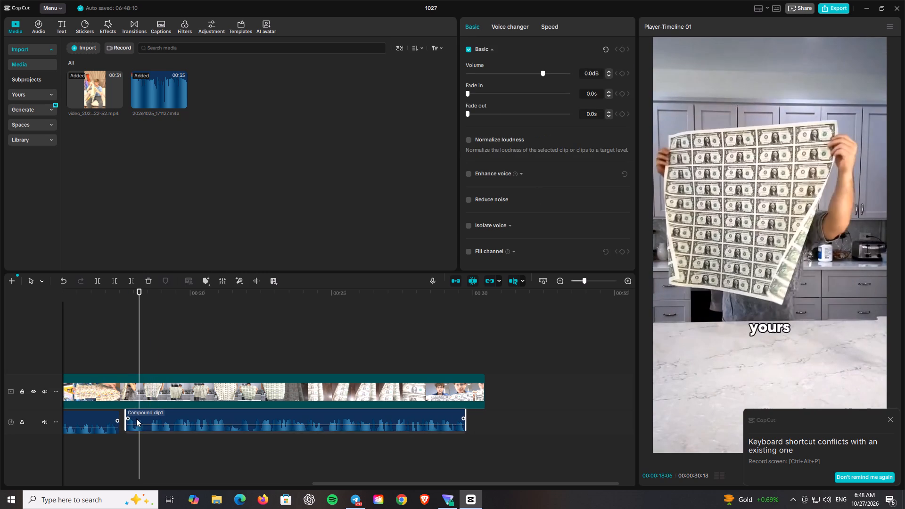
pyautogui.moveTo(136, 419); pyautogui.dragTo(132, 419)
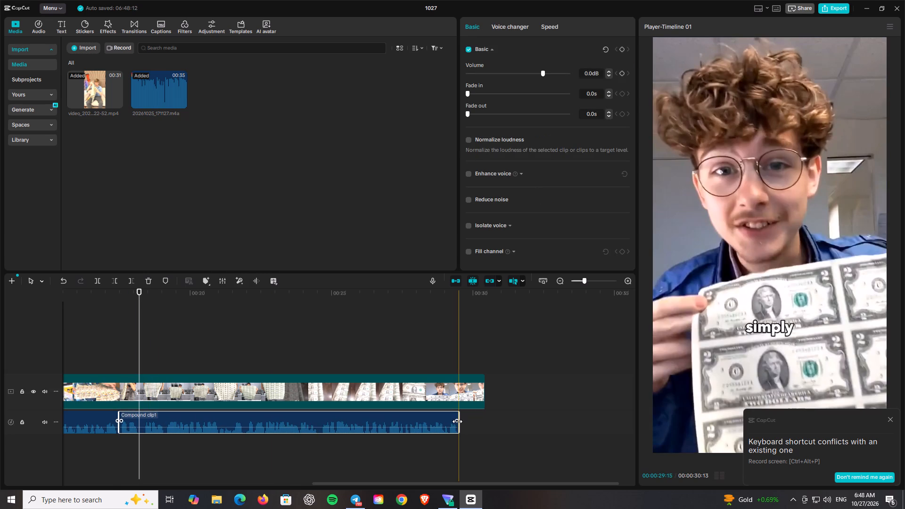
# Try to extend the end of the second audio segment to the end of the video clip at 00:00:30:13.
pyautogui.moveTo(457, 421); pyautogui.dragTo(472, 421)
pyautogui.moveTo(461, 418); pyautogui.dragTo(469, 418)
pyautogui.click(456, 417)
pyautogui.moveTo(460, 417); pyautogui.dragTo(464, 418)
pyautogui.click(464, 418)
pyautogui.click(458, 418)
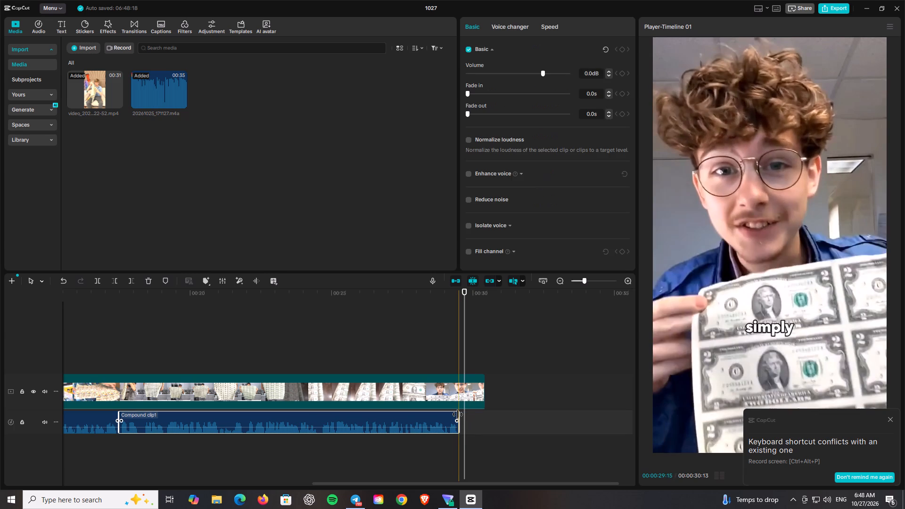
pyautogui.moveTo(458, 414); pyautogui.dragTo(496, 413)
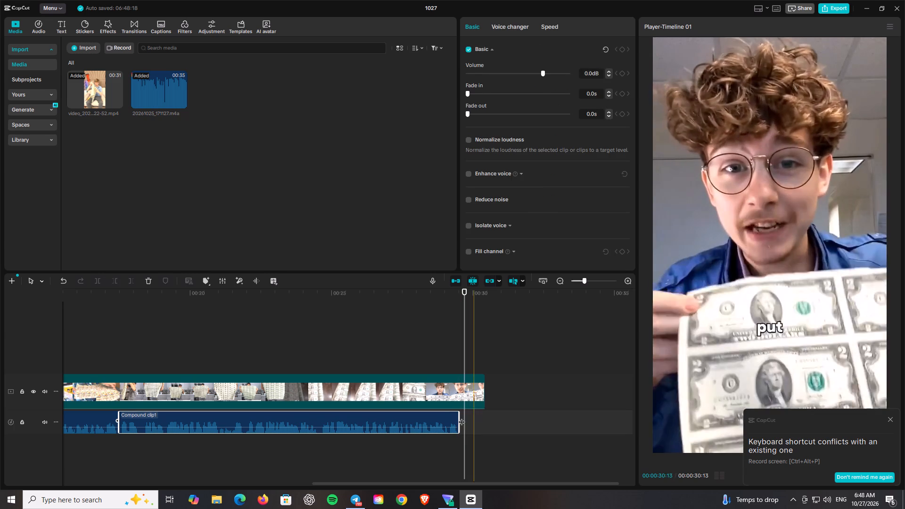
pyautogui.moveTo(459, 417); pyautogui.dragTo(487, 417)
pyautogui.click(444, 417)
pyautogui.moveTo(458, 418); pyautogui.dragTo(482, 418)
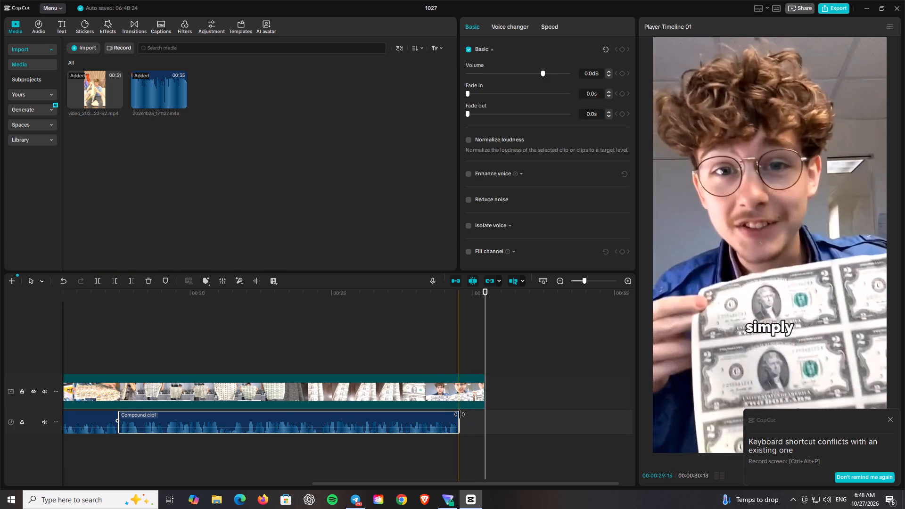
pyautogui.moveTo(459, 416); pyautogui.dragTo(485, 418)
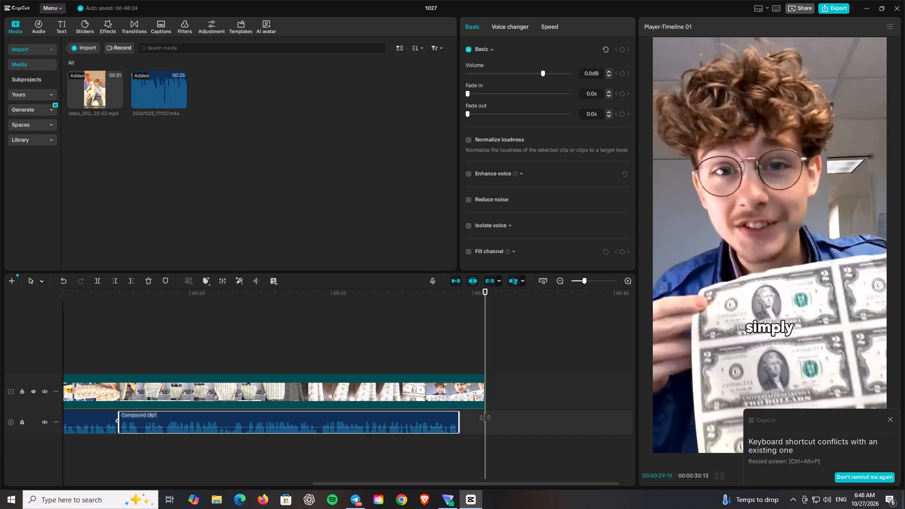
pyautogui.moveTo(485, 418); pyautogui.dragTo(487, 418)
# Trim the end of the video clip to 00:00:29:15 so it finishes with the audio.
pyautogui.click(478, 409)
pyautogui.moveTo(487, 400); pyautogui.dragTo(466, 400)
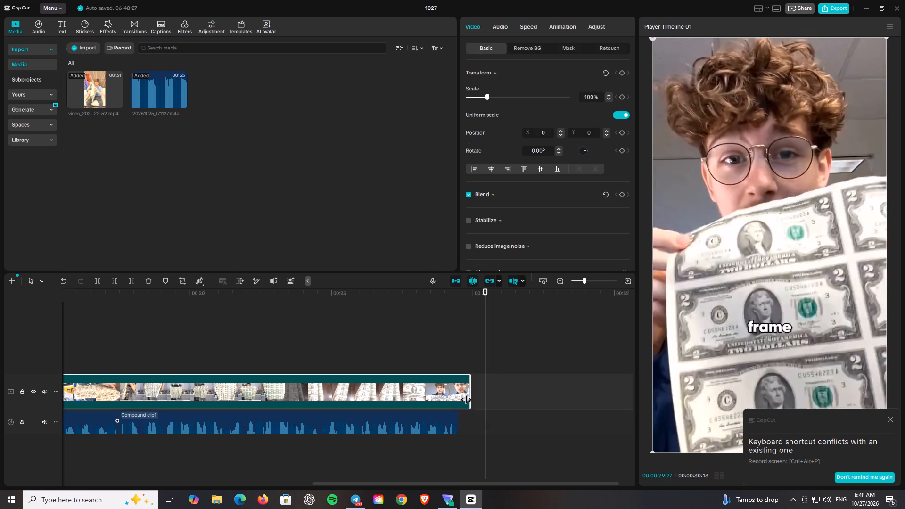
pyautogui.moveTo(466, 400); pyautogui.dragTo(461, 400)
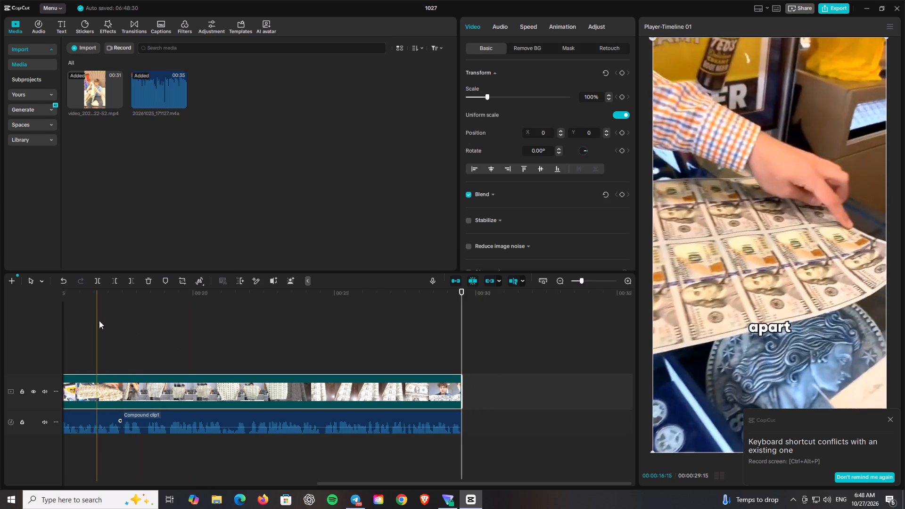
# Play the edited timeline through to its end to check the sound against the video, and dismiss the shortcut-conflict notification.
pyautogui.press('space')
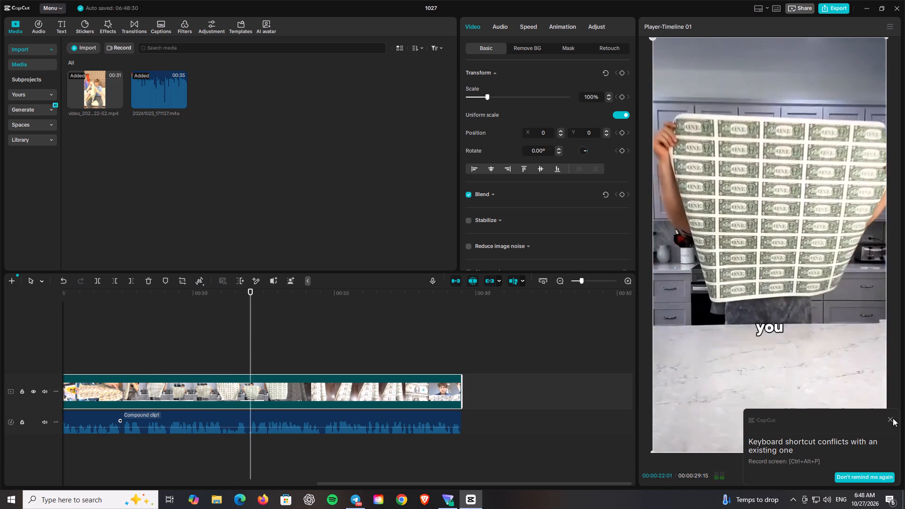
pyautogui.click(893, 418)
pyautogui.click(891, 418)
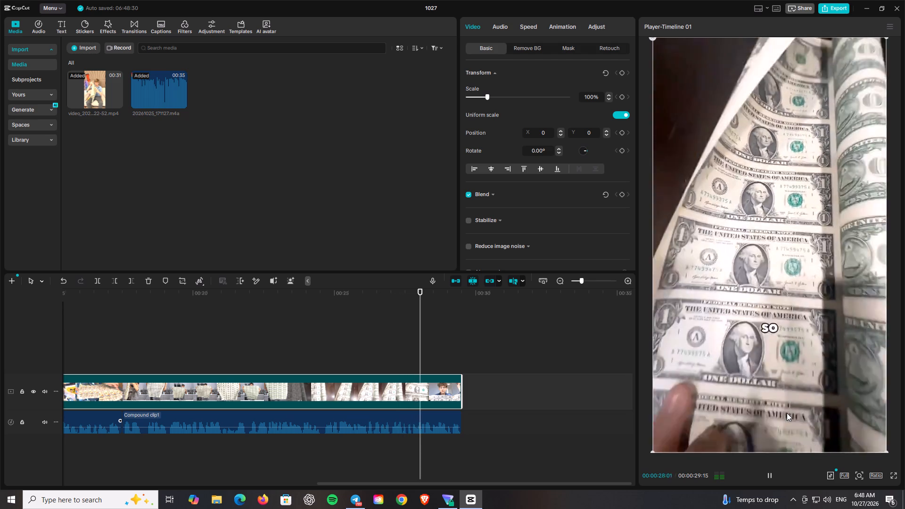
pyautogui.press('space')
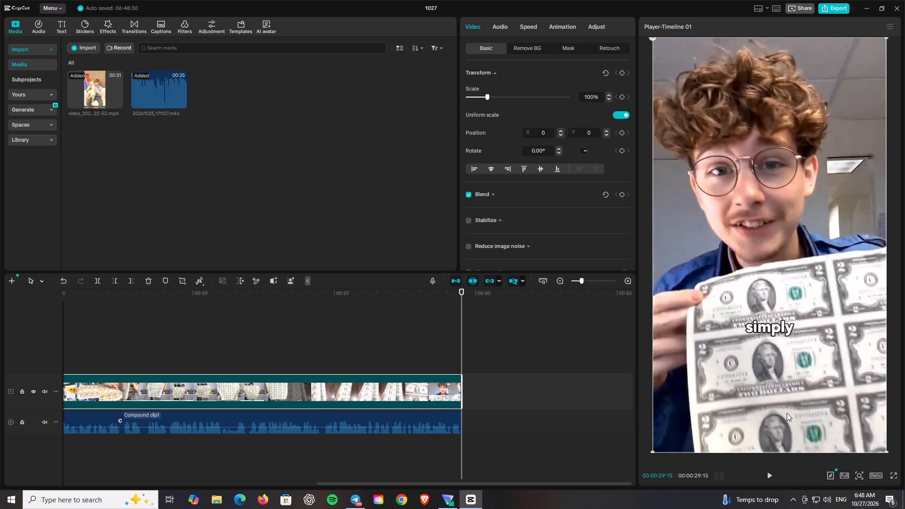
# Try to apply Enhance voice to the second audio segment, reapply it once, and check its processing status.
pyautogui.click(354, 430)
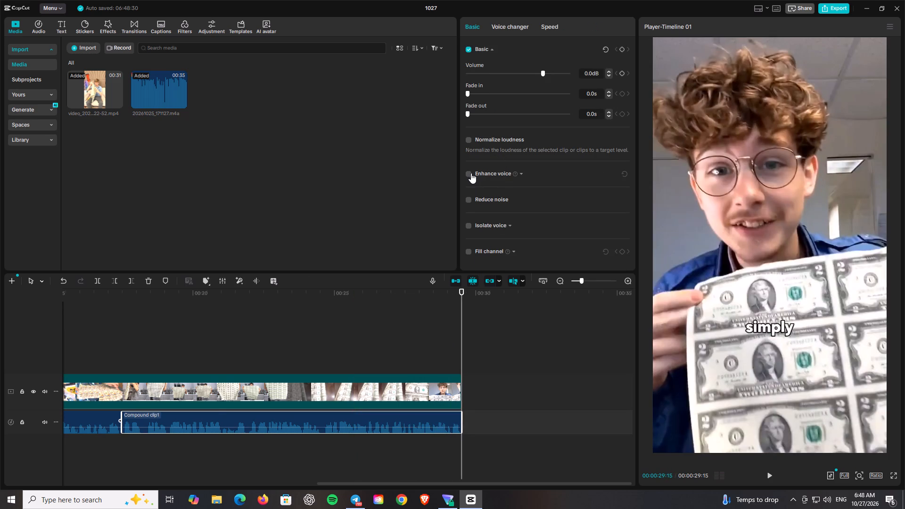
pyautogui.click(467, 172)
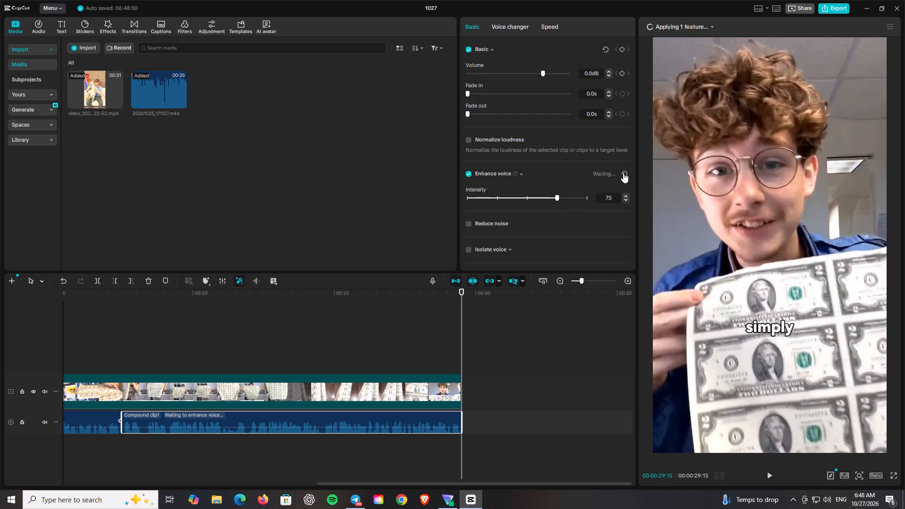
pyautogui.click(689, 20)
pyautogui.click(689, 26)
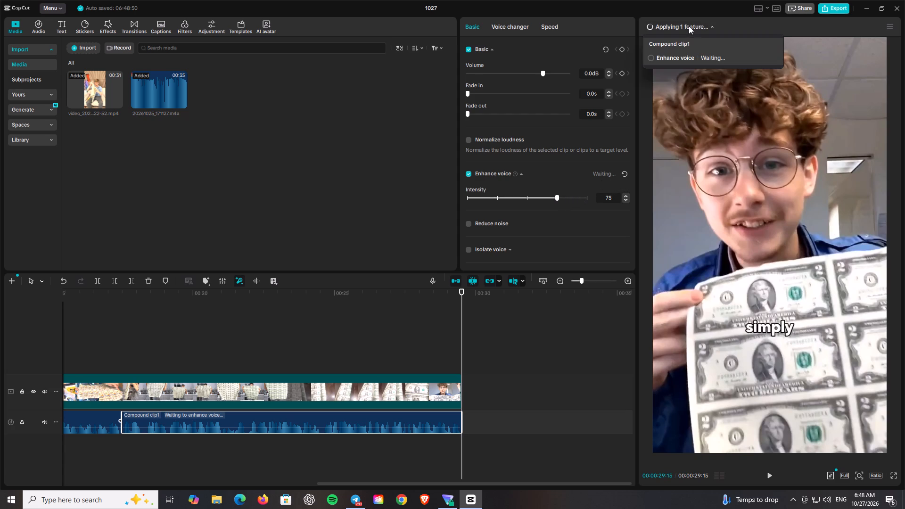
pyautogui.click(681, 59)
pyautogui.click(774, 57)
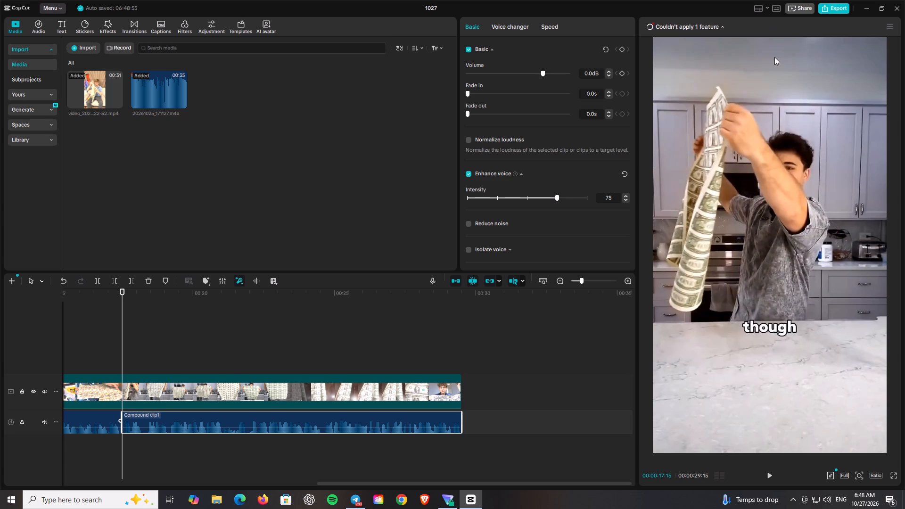
pyautogui.click(650, 25)
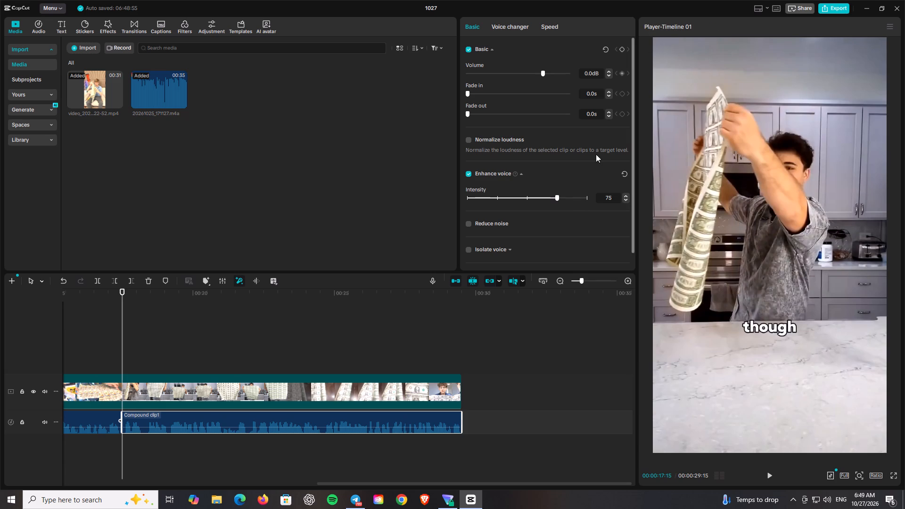
pyautogui.doubleClick(466, 174)
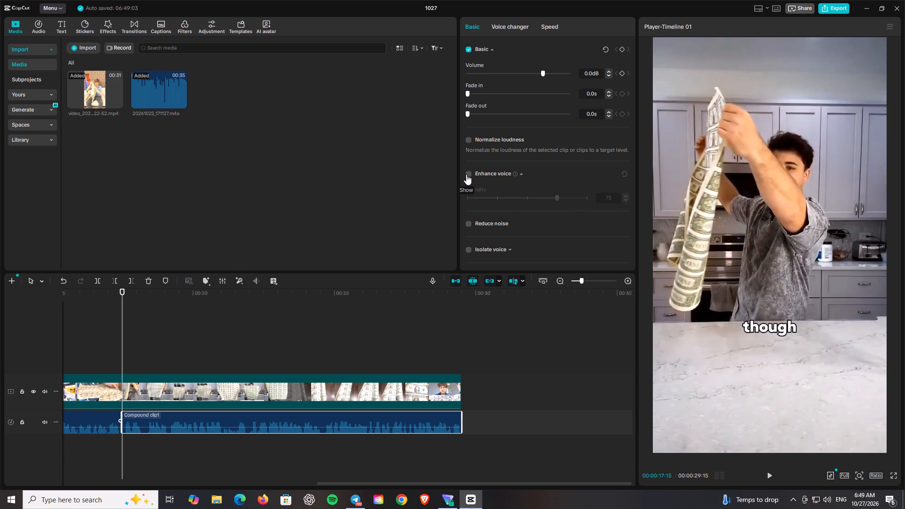
pyautogui.click(468, 174)
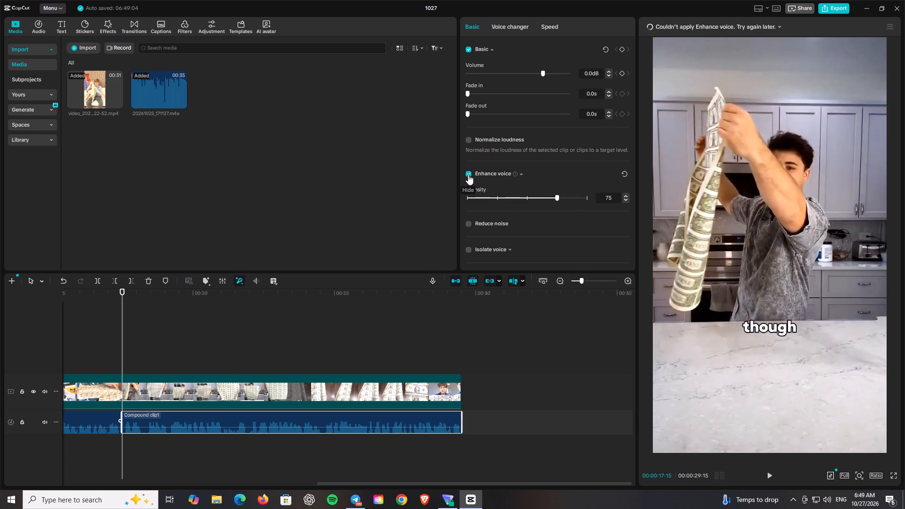
pyautogui.click(717, 23)
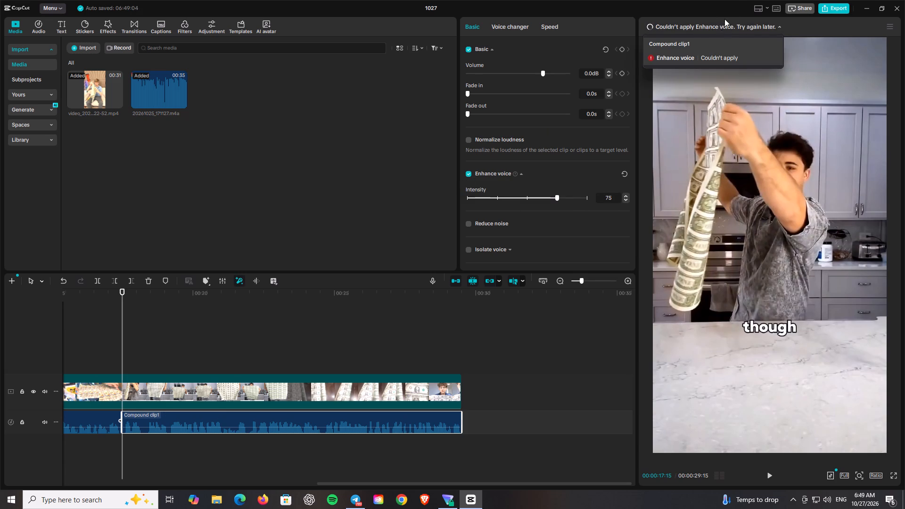
pyautogui.click(404, 102)
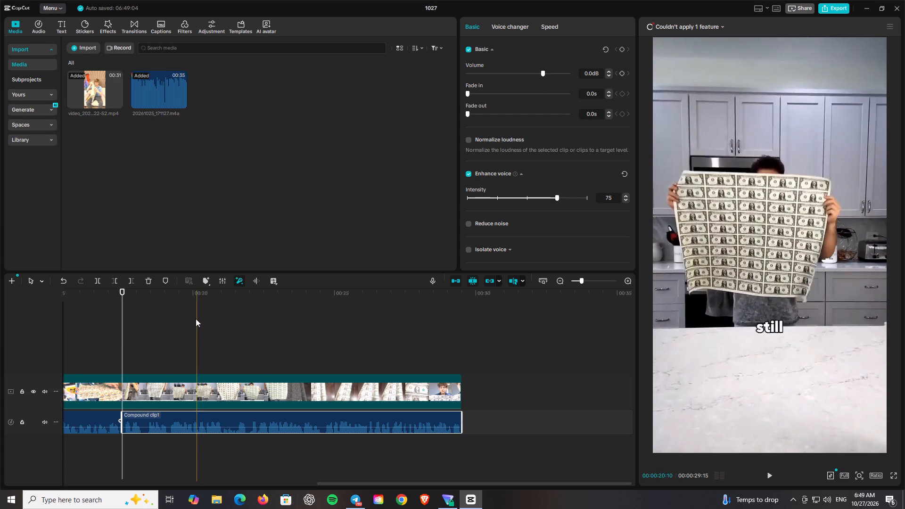
# Play the timeline from its beginning to check the opening section's audio against the video.
pyautogui.click(197, 295)
pyautogui.moveTo(197, 295); pyautogui.dragTo(0, 305)
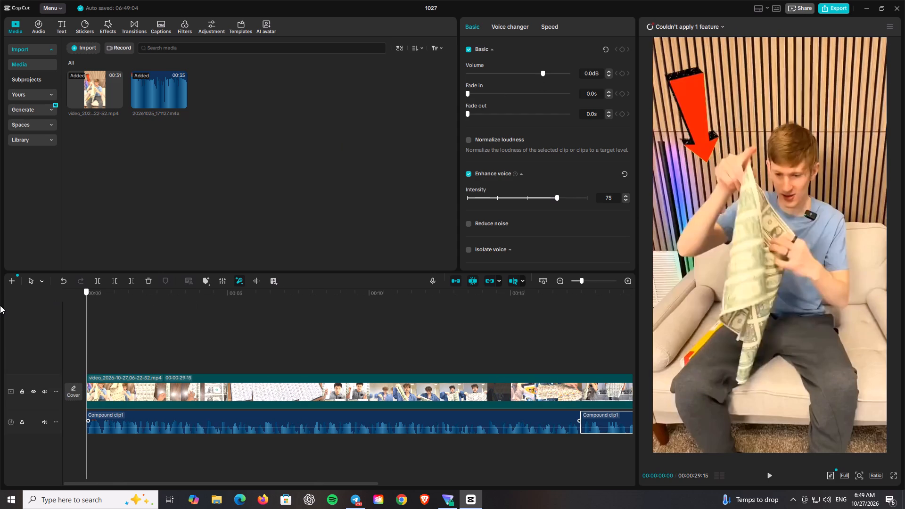
pyautogui.press('space')
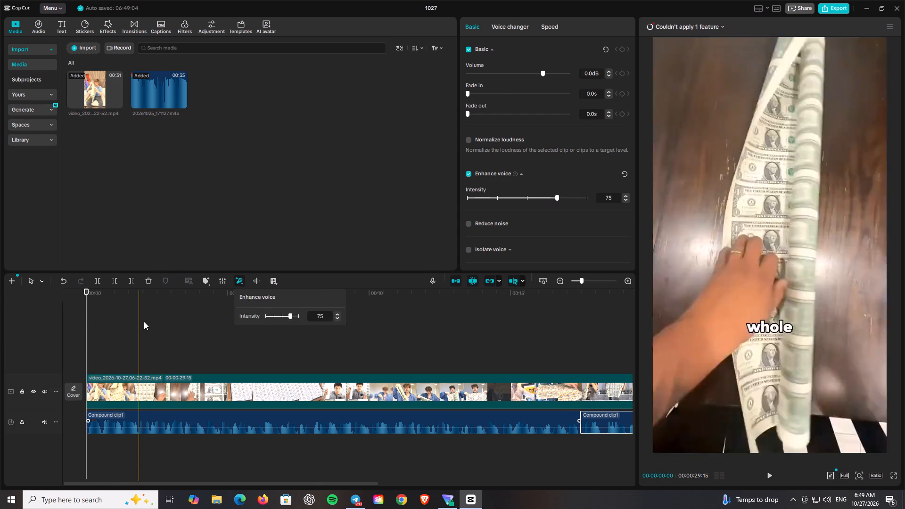
pyautogui.click(148, 321)
pyautogui.press('space')
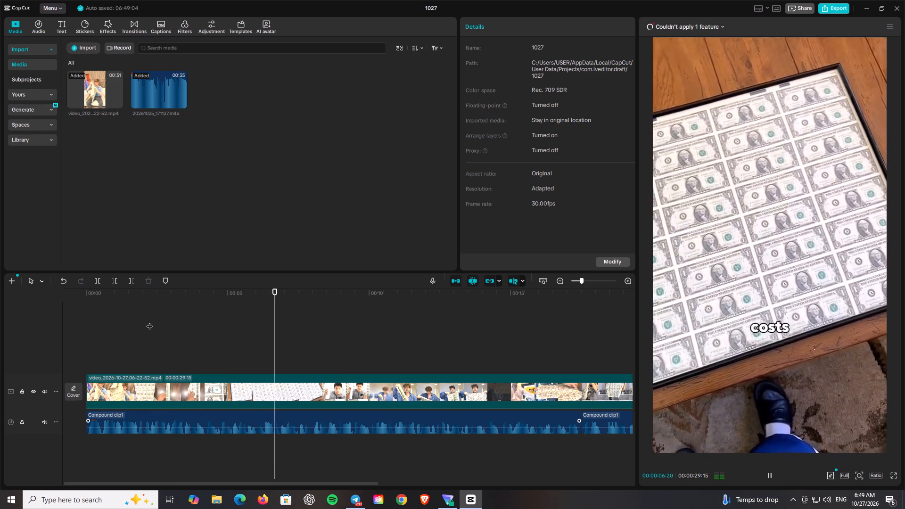
pyautogui.press('space')
pyautogui.press('space')
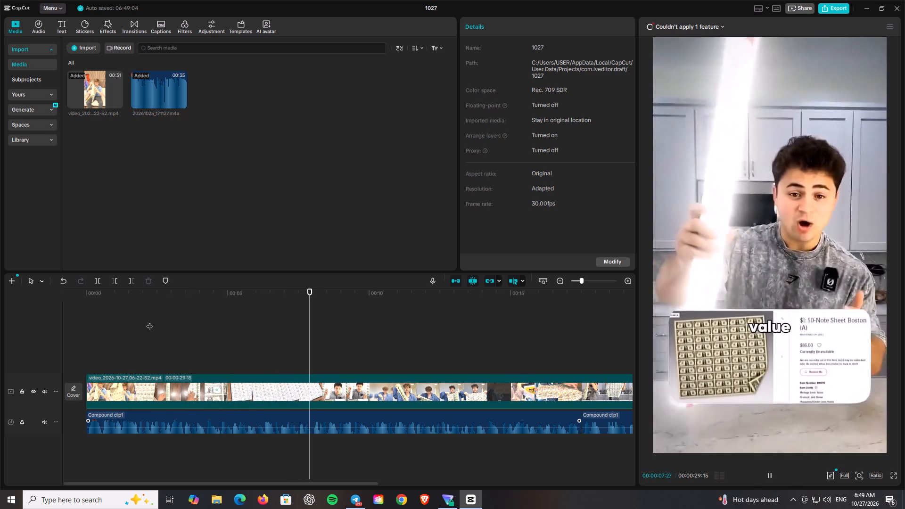
pyautogui.press('space')
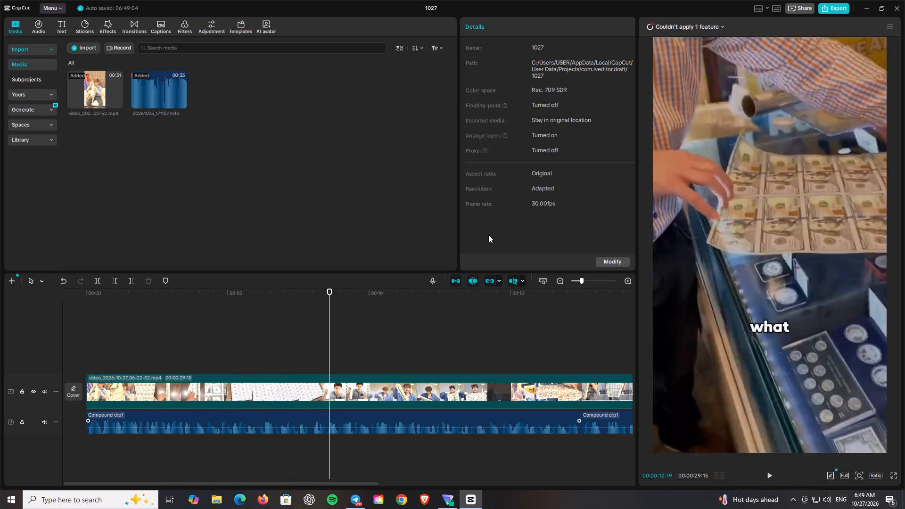
# Examine the export settings for project 1027, and close them without exporting.
pyautogui.click(831, 10)
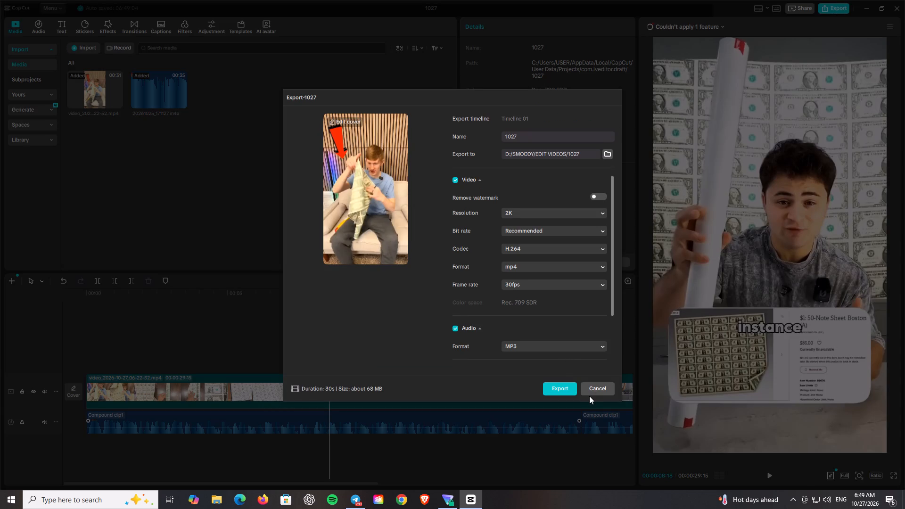
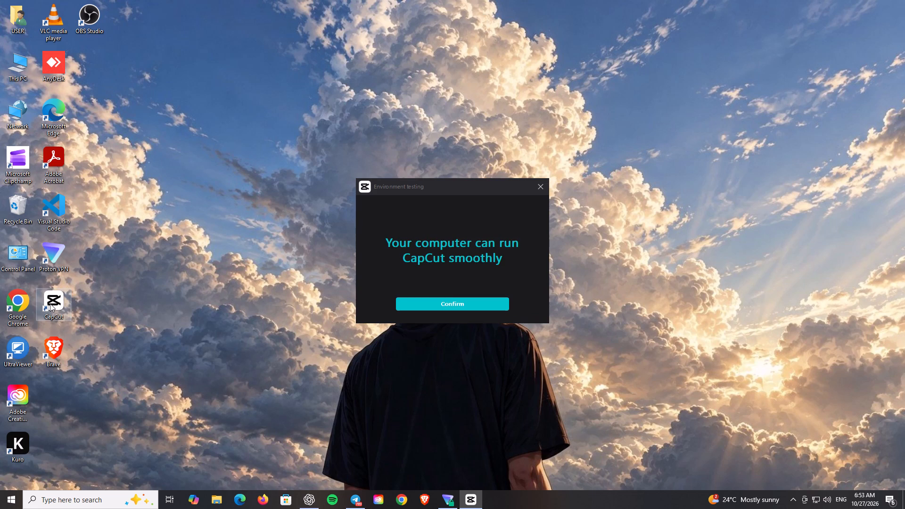
pyautogui.click(456, 299)
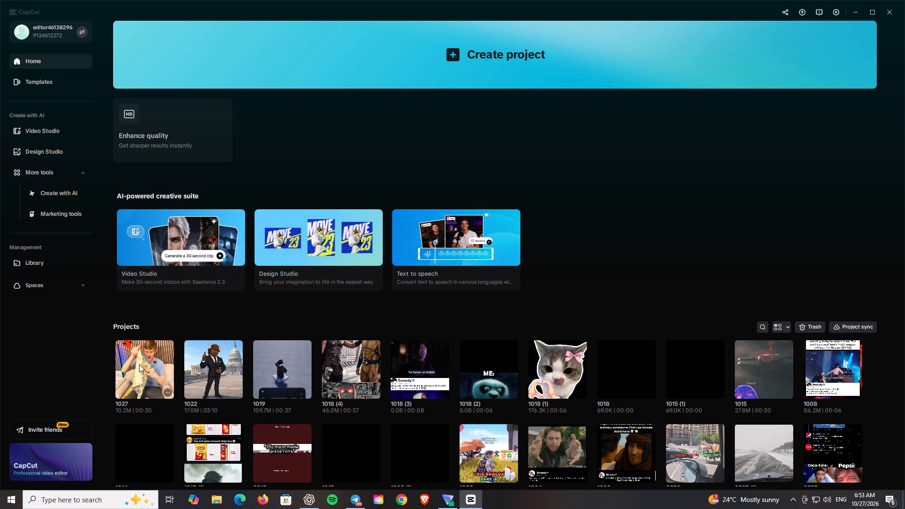
pyautogui.click(159, 381)
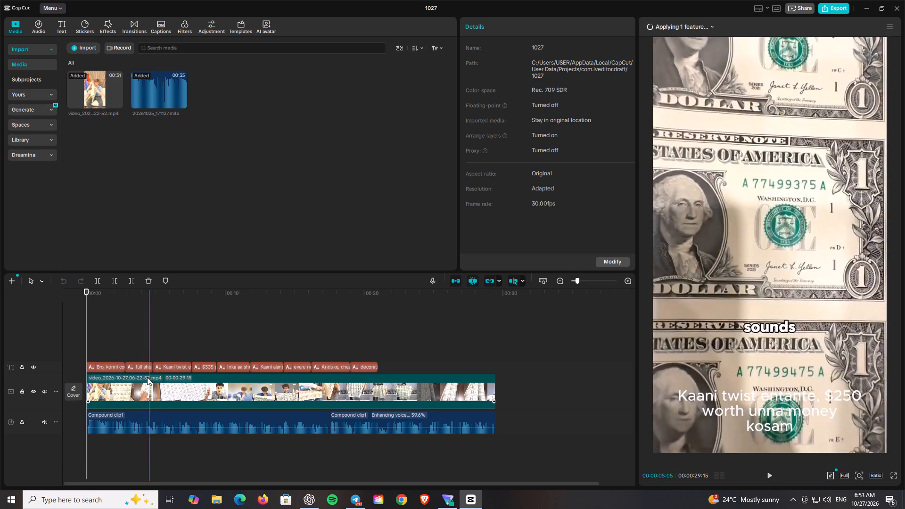
# Open the caption templates, compare the Trending and Classic sets, and preview the white-and-green template ending the first Trending row.
pyautogui.click(106, 318)
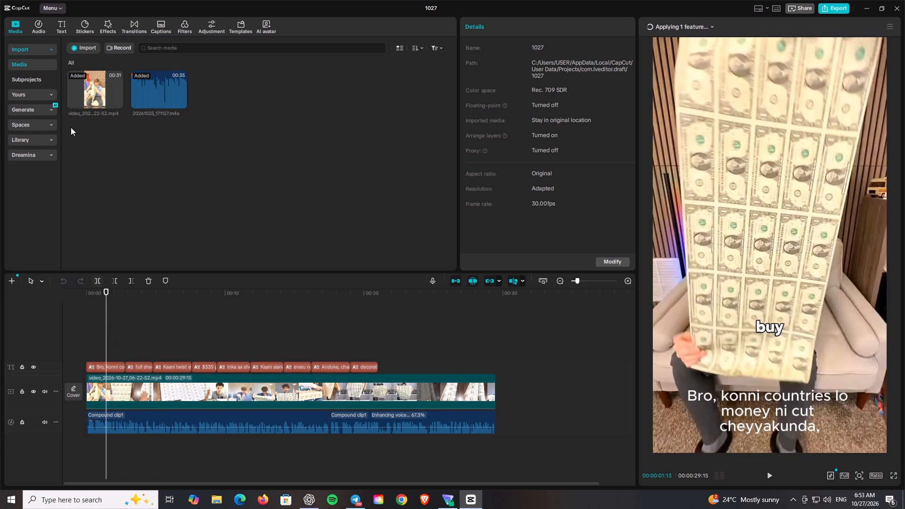
pyautogui.click(132, 25)
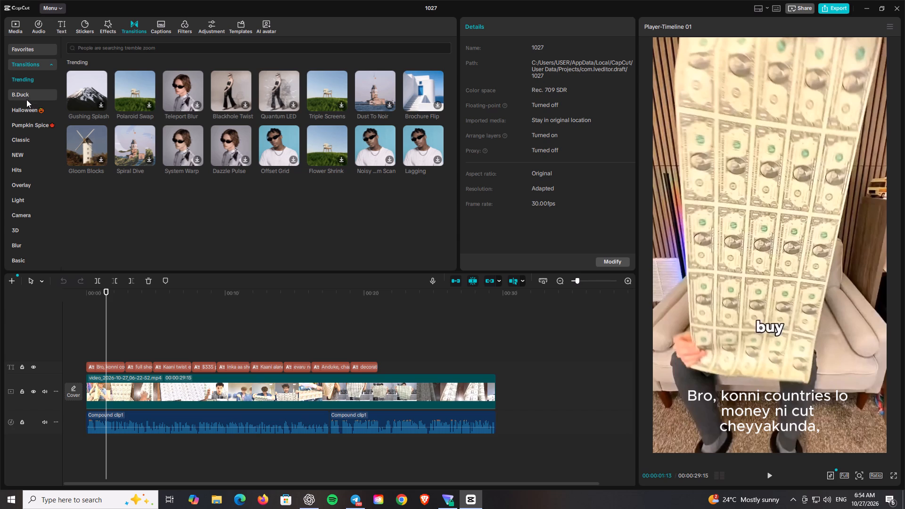
pyautogui.click(159, 24)
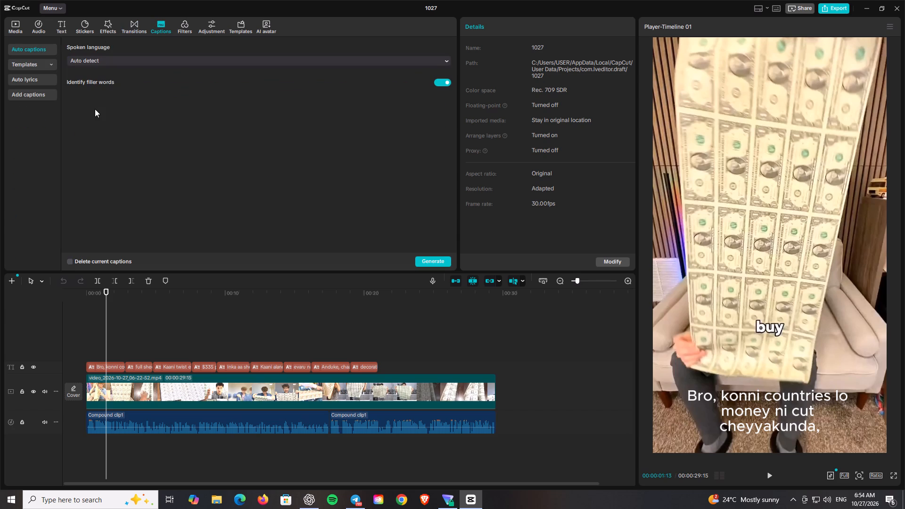
pyautogui.click(38, 66)
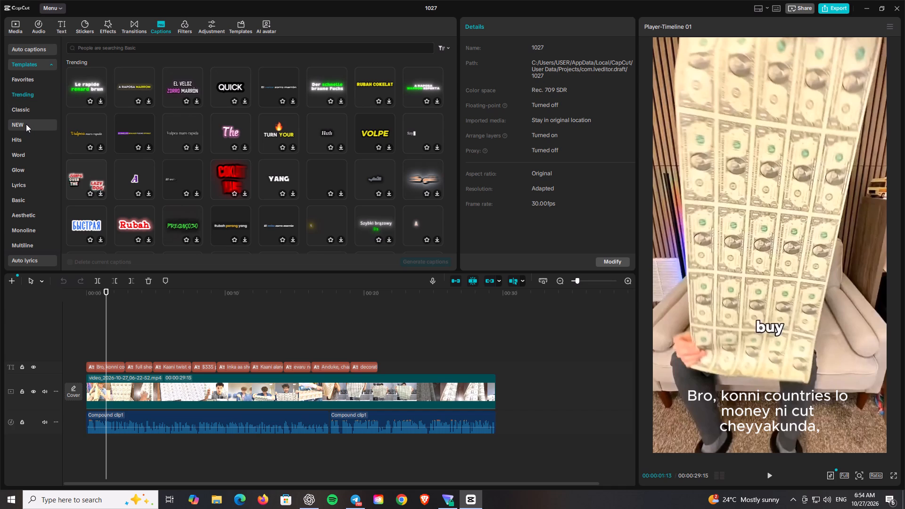
pyautogui.scroll(-2, 121, 133)
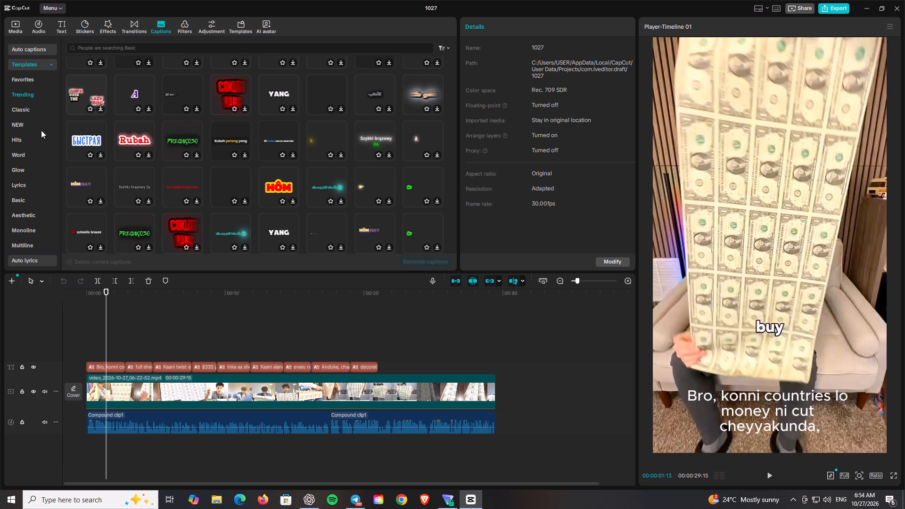
pyautogui.click(31, 111)
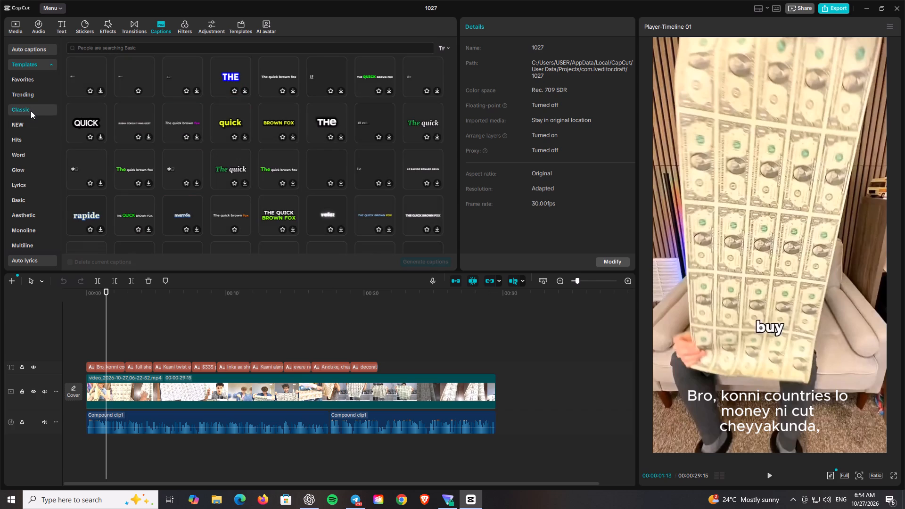
pyautogui.click(31, 98)
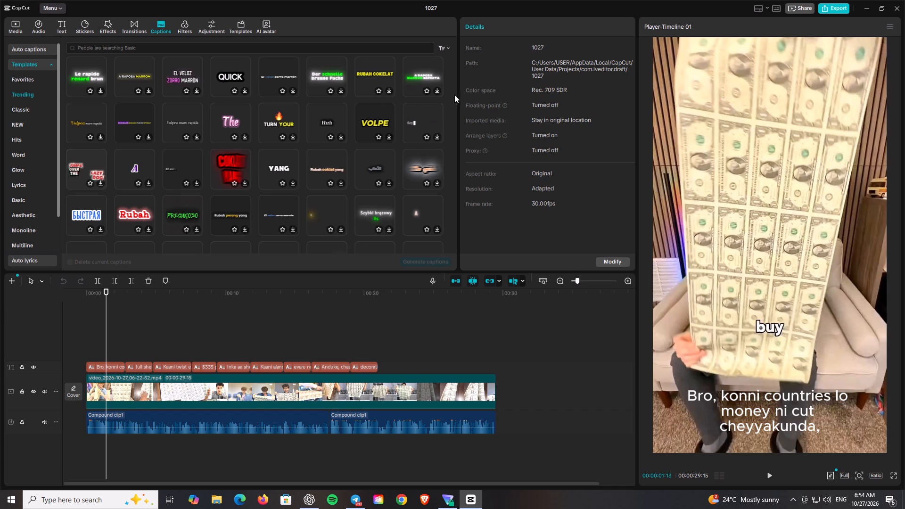
pyautogui.click(412, 73)
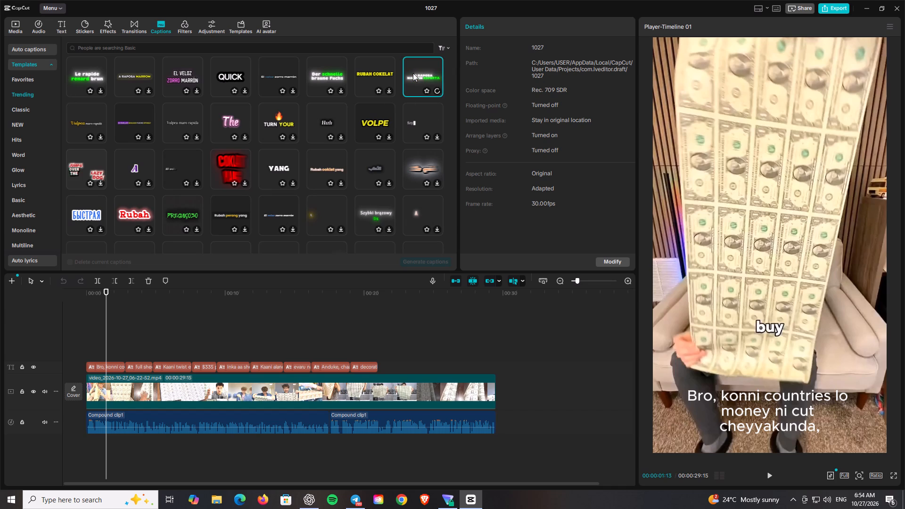
# Browse more caption templates in the Trending, Aesthetic, Lyrics, Glow, Word and Hits categories for a suitable style.
pyautogui.scroll(-5, 412, 75)
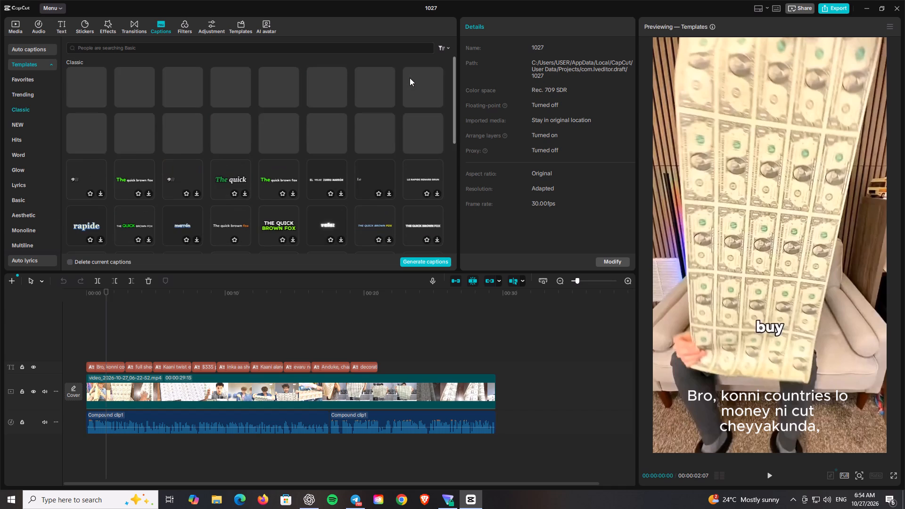
pyautogui.scroll(4, 410, 78)
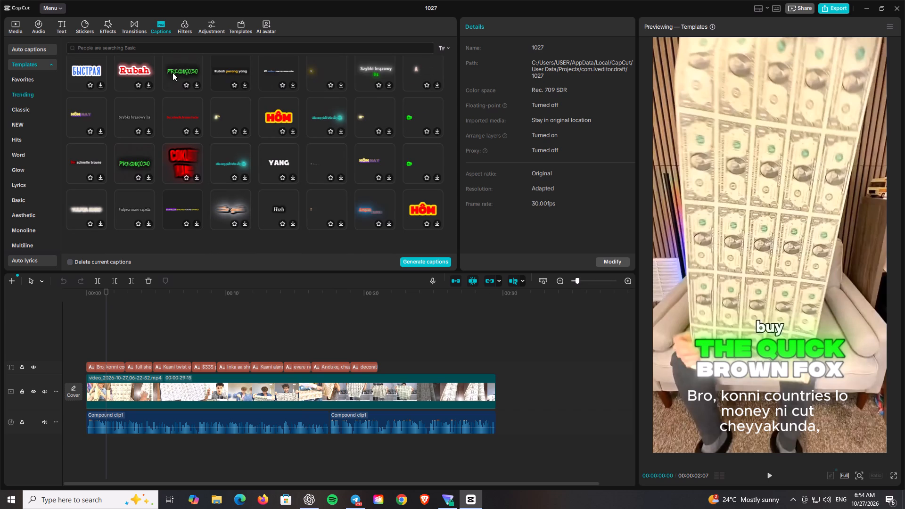
pyautogui.scroll(4, 174, 77)
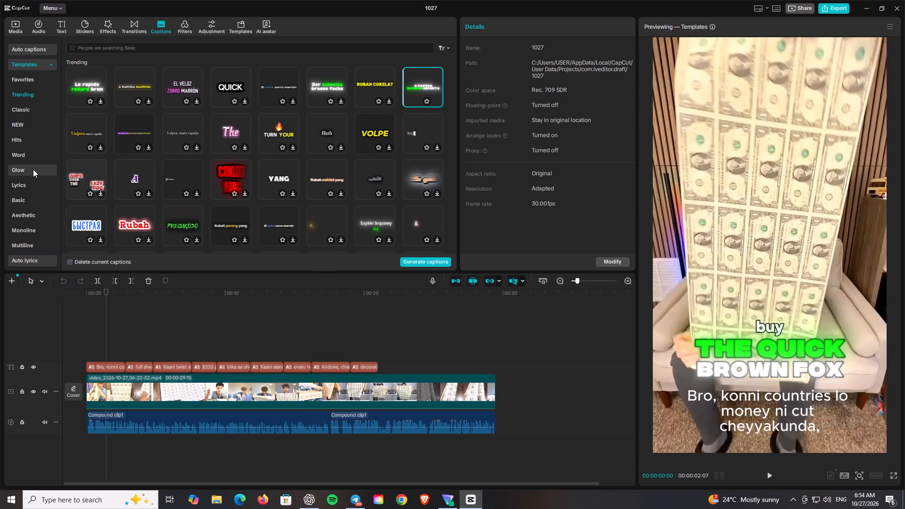
pyautogui.click(23, 215)
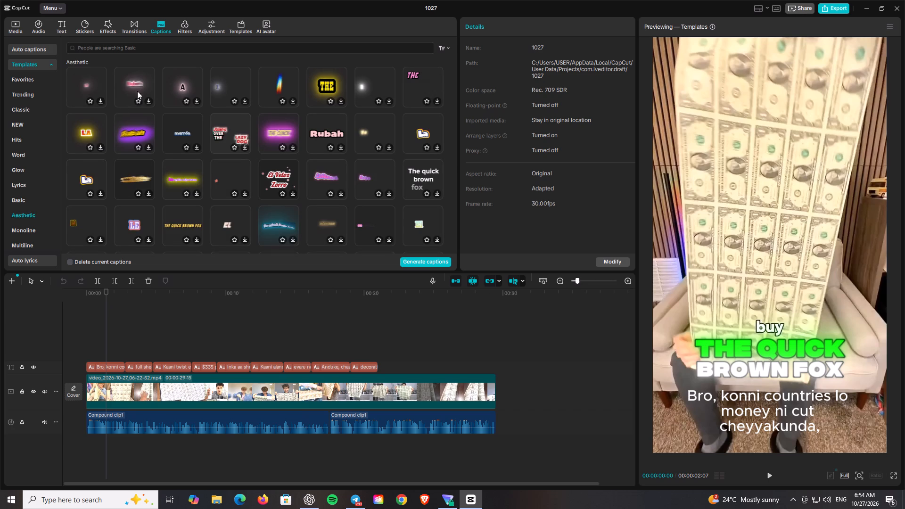
pyautogui.scroll(-1, 24, 208)
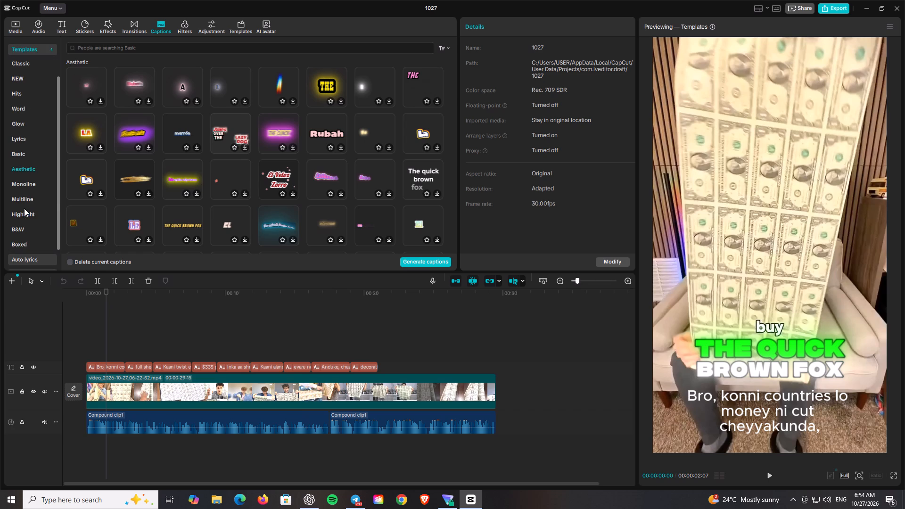
pyautogui.scroll(1, 24, 201)
pyautogui.click(23, 189)
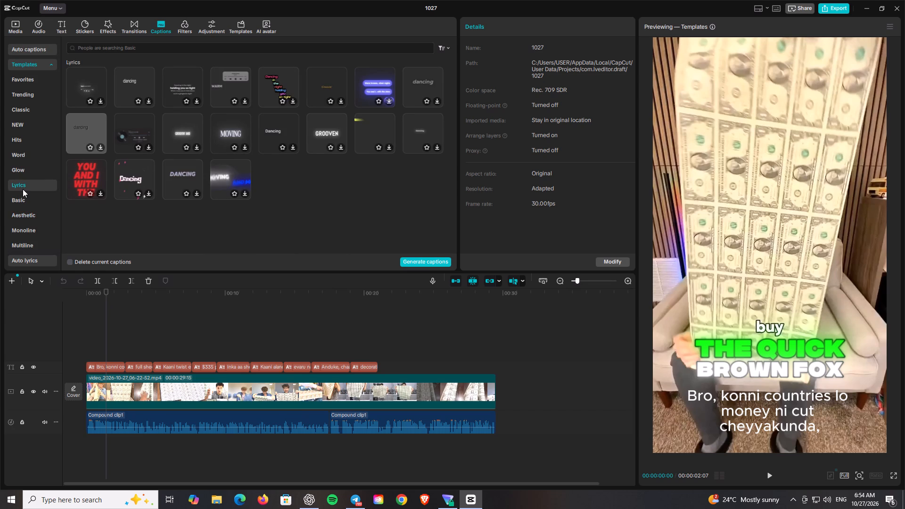
pyautogui.click(13, 172)
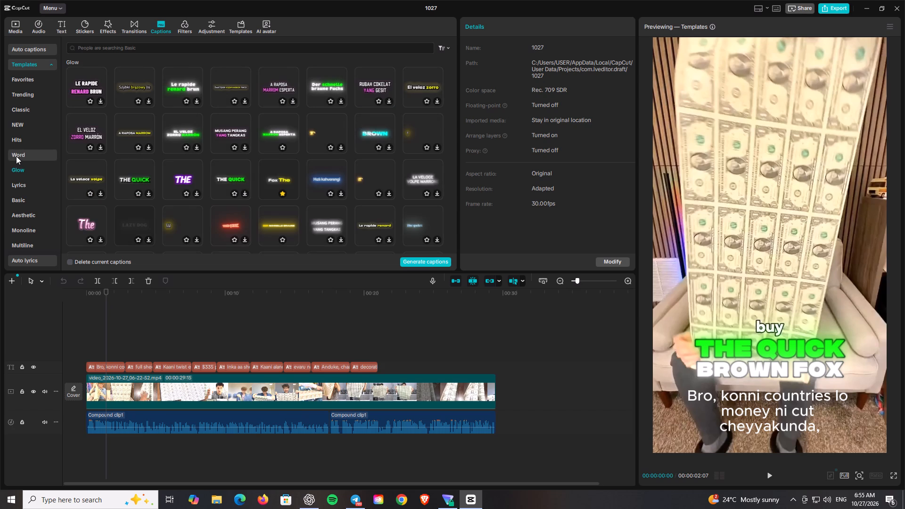
pyautogui.click(16, 156)
pyautogui.click(16, 141)
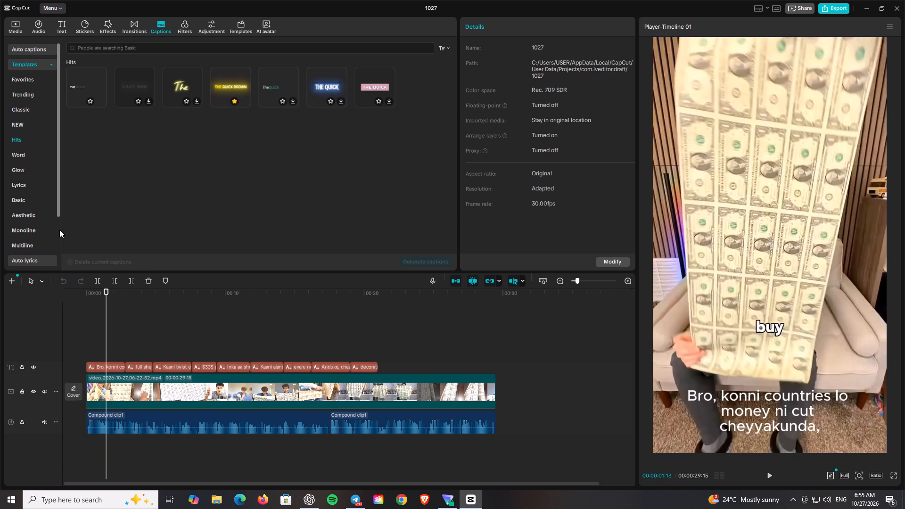
# Return to the Trending caption templates and select the white-and-green one at the end of the first row.
pyautogui.click(23, 86)
pyautogui.click(27, 94)
pyautogui.click(25, 104)
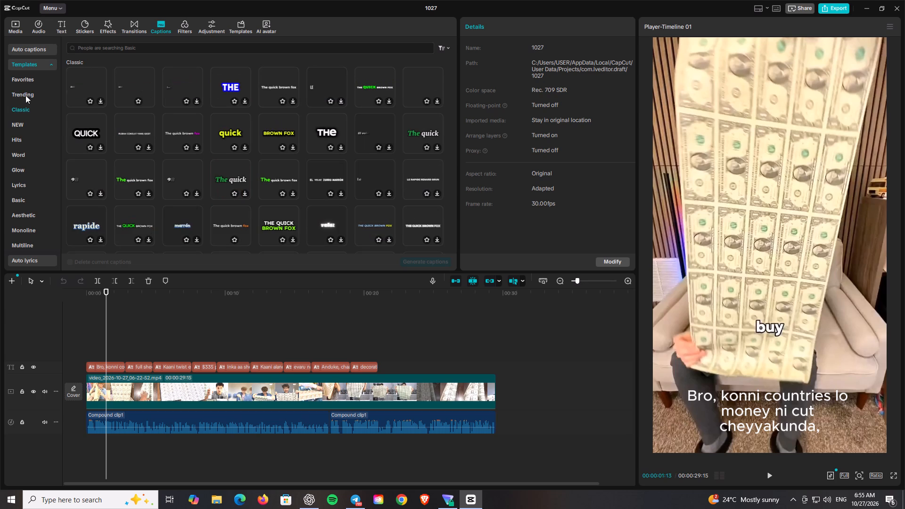
pyautogui.click(25, 95)
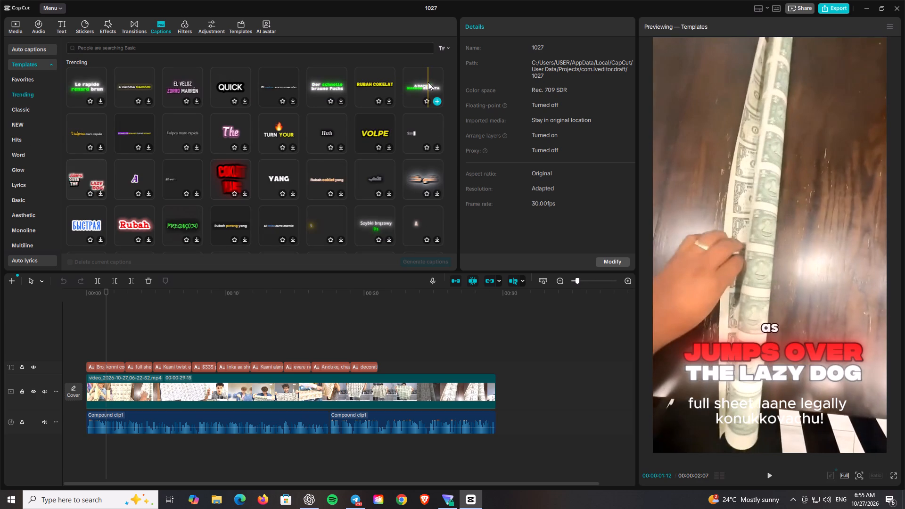
pyautogui.click(428, 82)
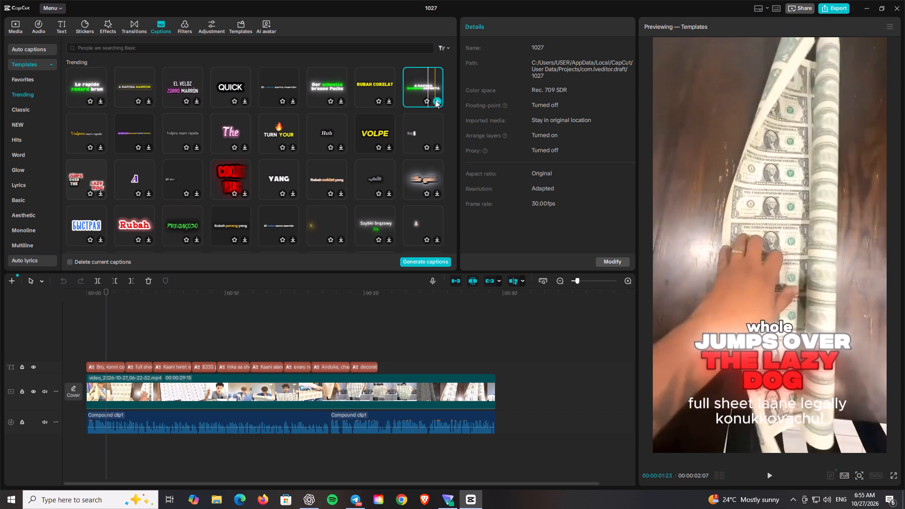
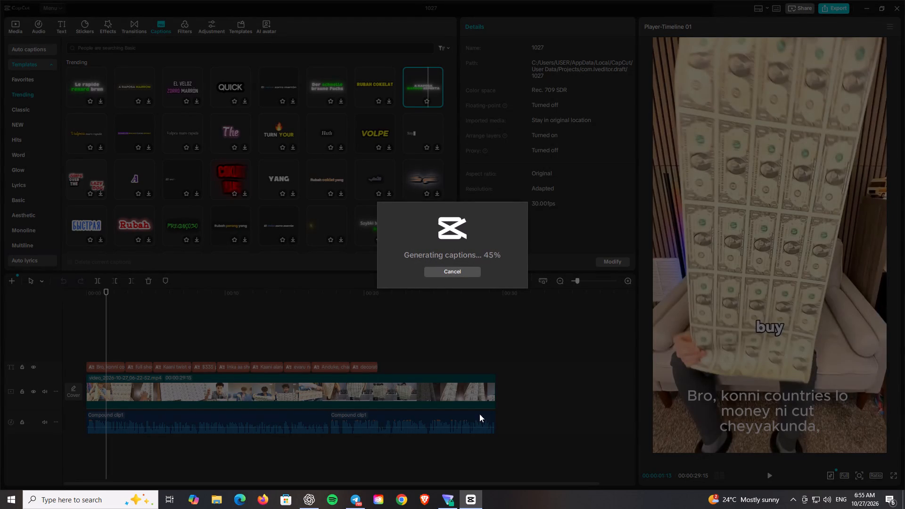
# Switch to Chrome, search Google for "go transcript", and look through the results.
pyautogui.click(399, 497)
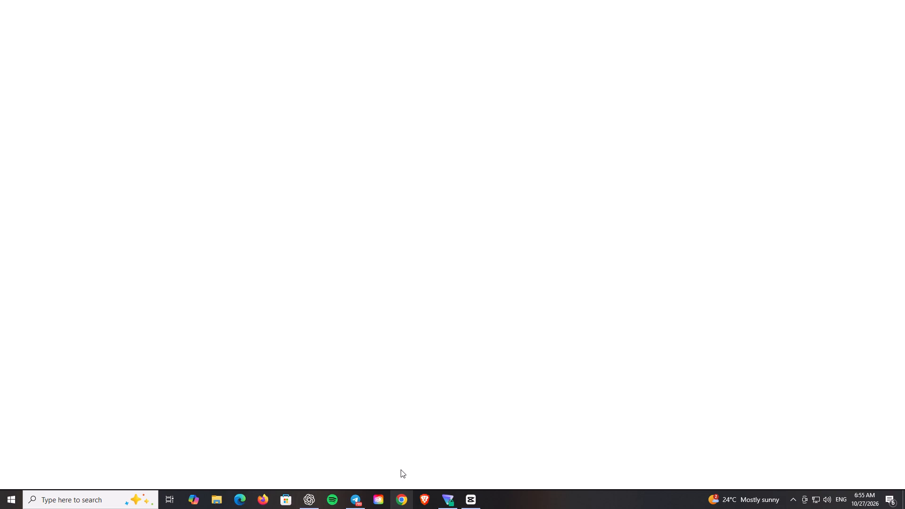
pyautogui.click(273, 29)
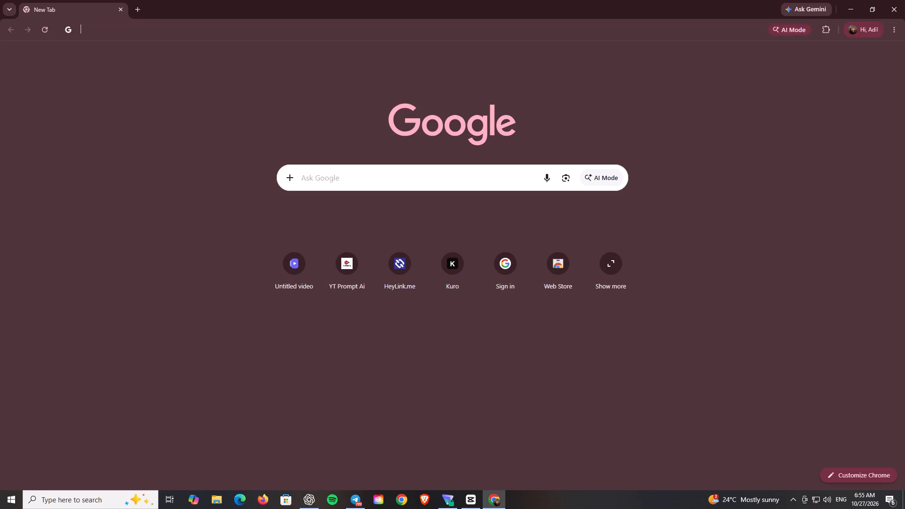
pyautogui.write('go trans')
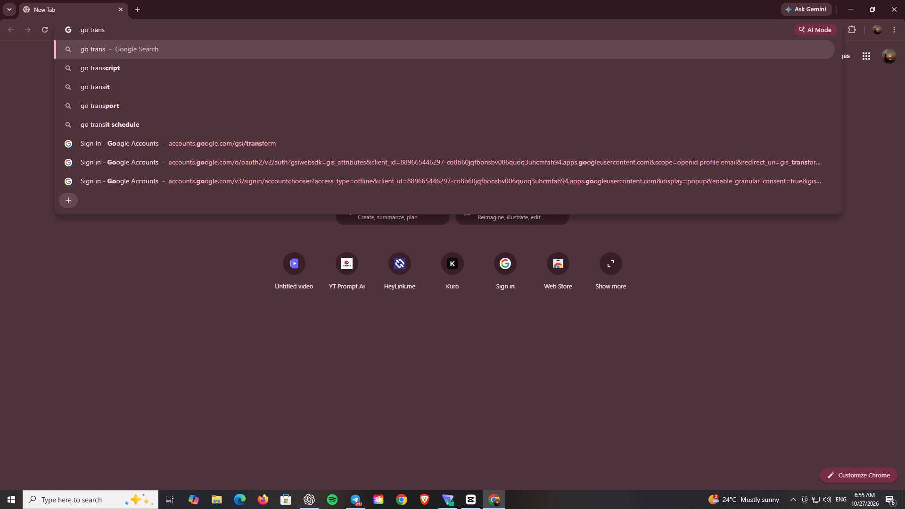
pyautogui.click(266, 67)
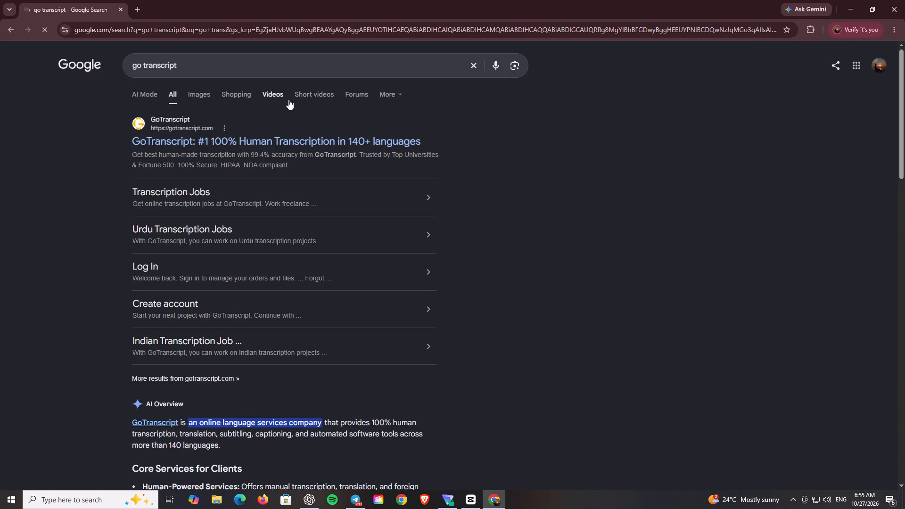
pyautogui.scroll(-2, 71, 167)
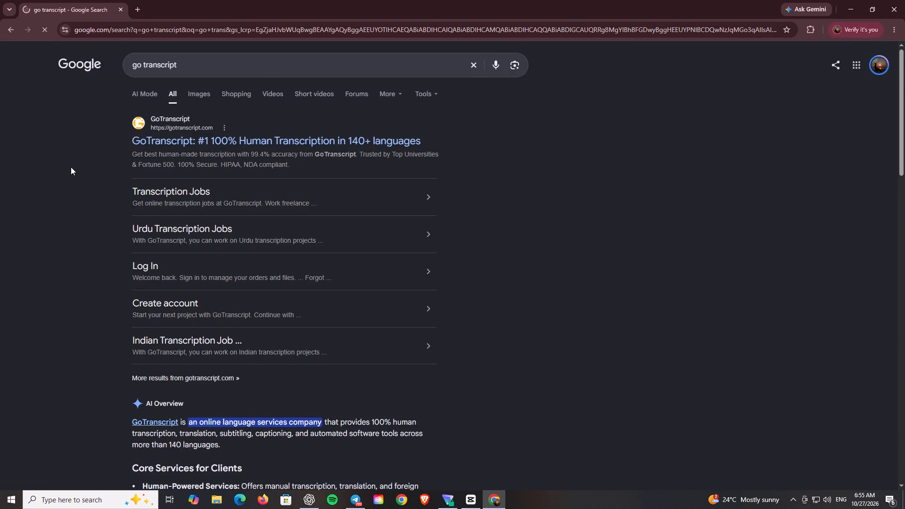
pyautogui.scroll(-3, 71, 167)
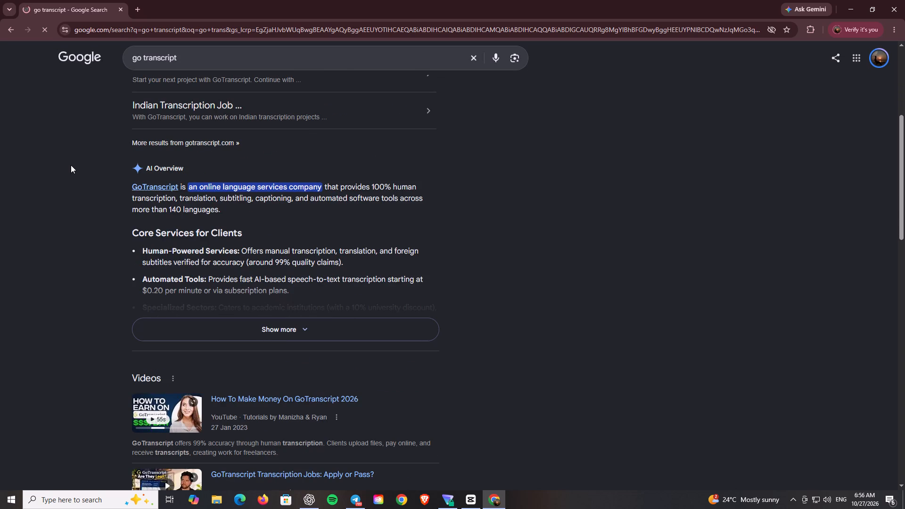
pyautogui.scroll(-2, 71, 165)
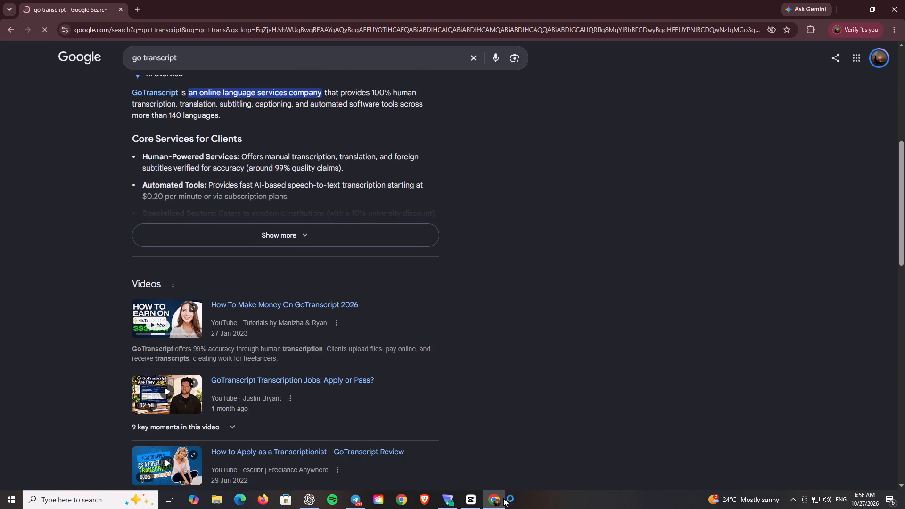
# Return to CapCut, dismiss the shortcut conflict notice, and check the newly generated Telugu captions by playing the timeline from the start.
pyautogui.click(477, 501)
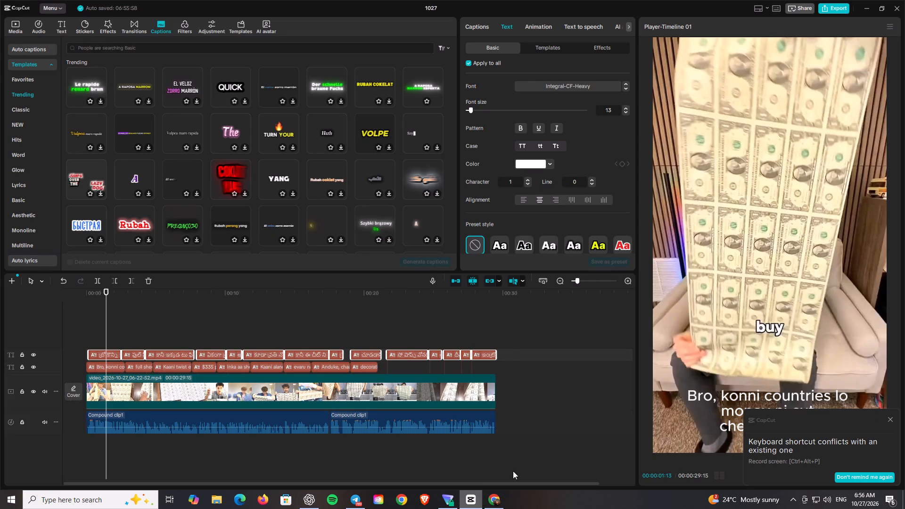
pyautogui.click(889, 417)
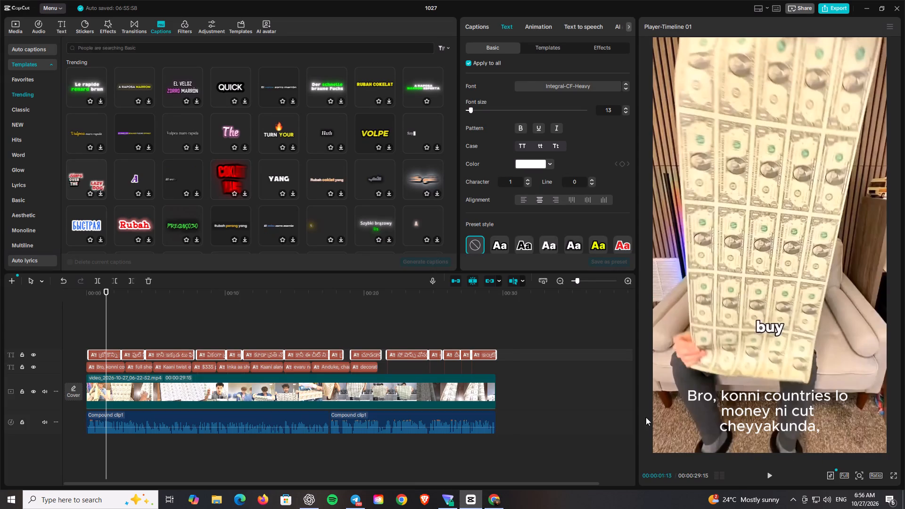
pyautogui.click(287, 355)
pyautogui.click(304, 355)
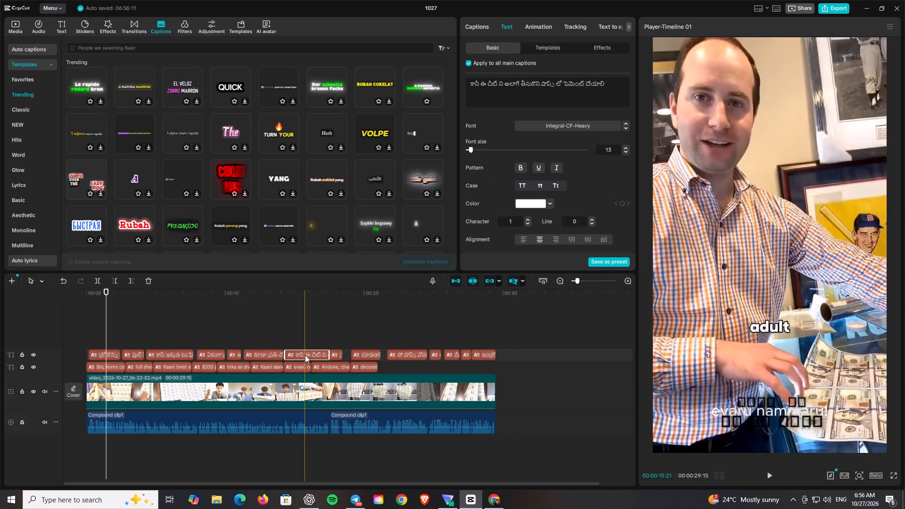
pyautogui.click(95, 309)
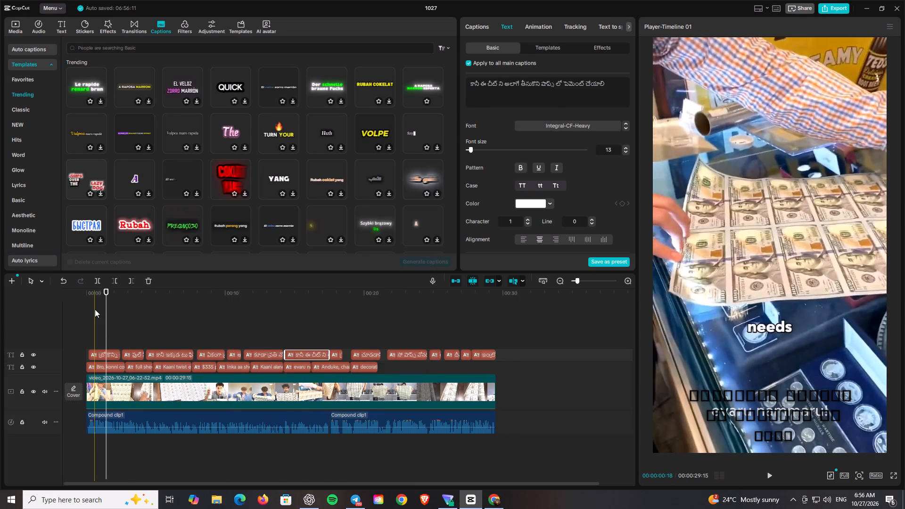
pyautogui.click(90, 307)
pyautogui.press('space')
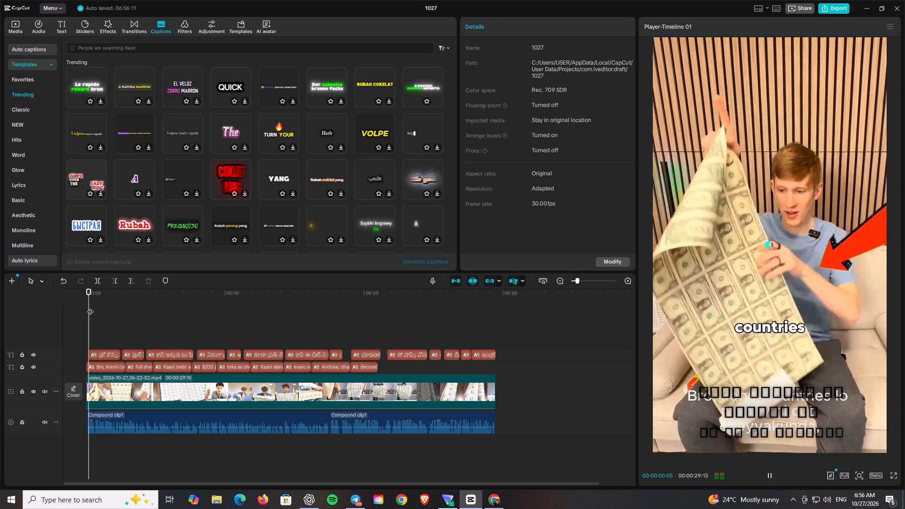
pyautogui.press('space')
pyautogui.press('space')
pyautogui.press('space')
pyautogui.press('space')
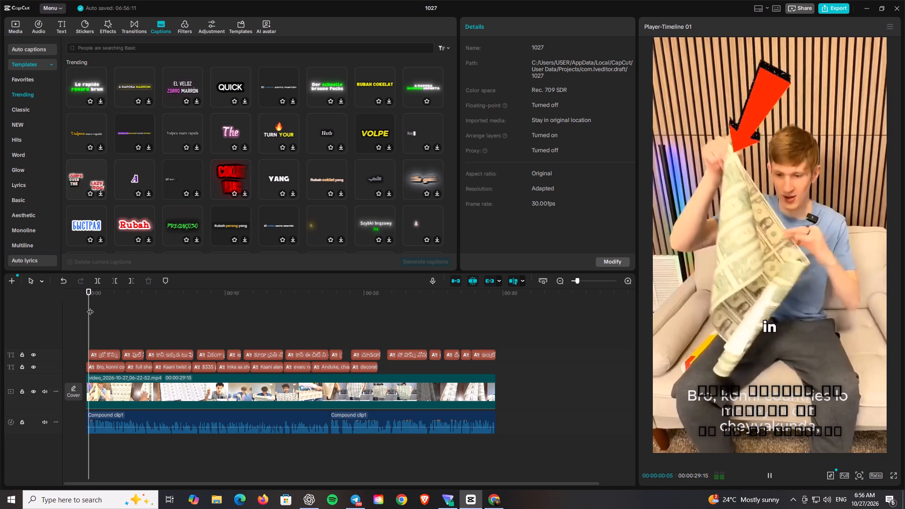
pyautogui.press('space')
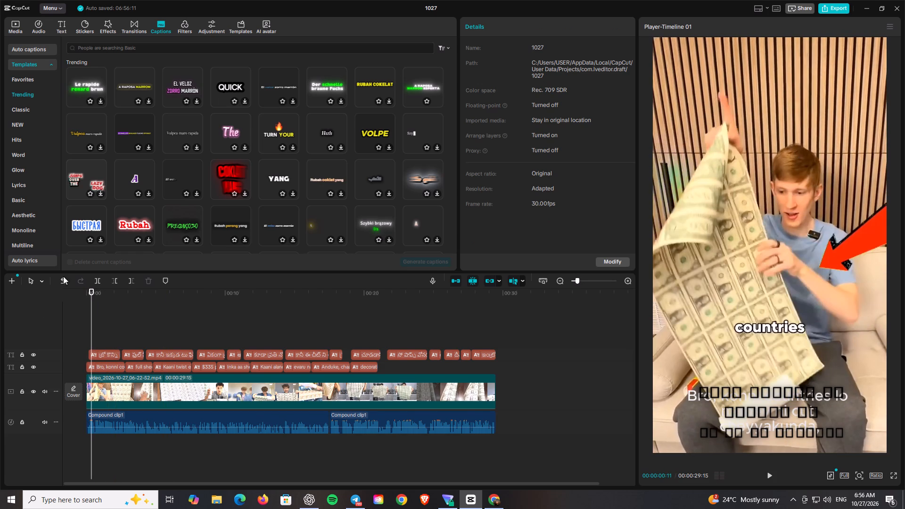
# Undo the last caption generation so only the Telenglish caption track remains on the timeline.
pyautogui.click(62, 278)
# Review the Telenglish captions in the caption list and against the video by playing the timeline from the start.
pyautogui.click(113, 373)
pyautogui.click(113, 369)
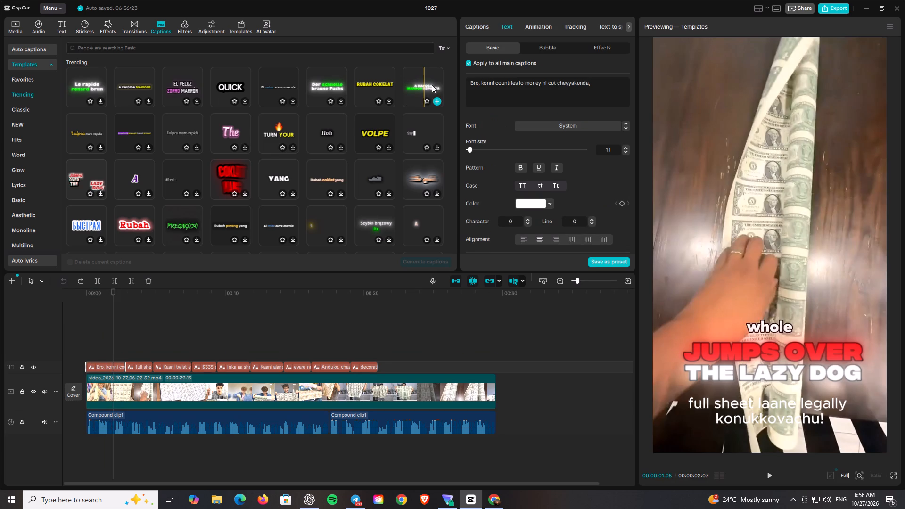
pyautogui.click(474, 33)
pyautogui.scroll(-4, 508, 131)
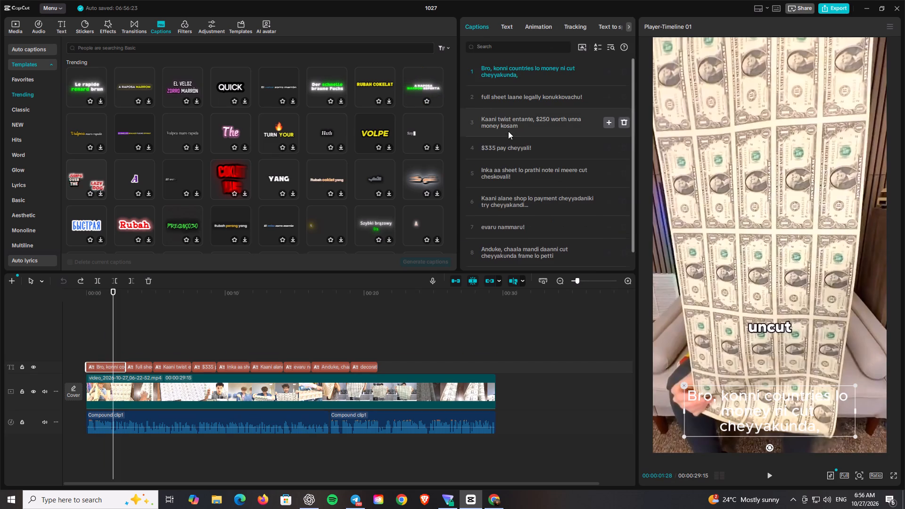
pyautogui.scroll(-2, 508, 131)
pyautogui.scroll(10, 508, 131)
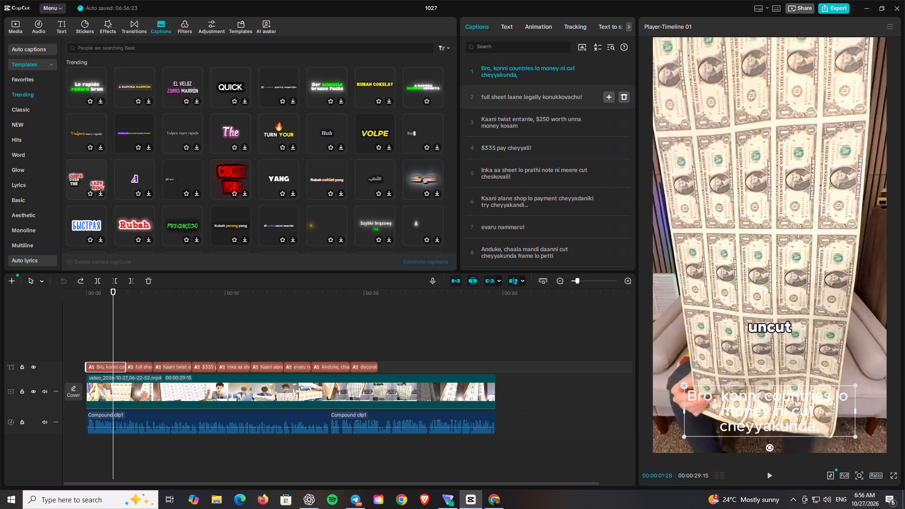
pyautogui.click(82, 300)
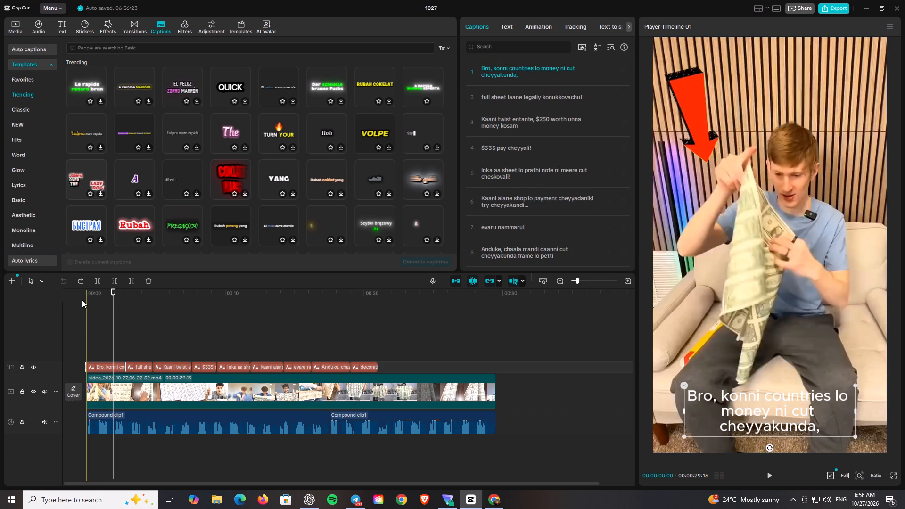
pyautogui.press('space')
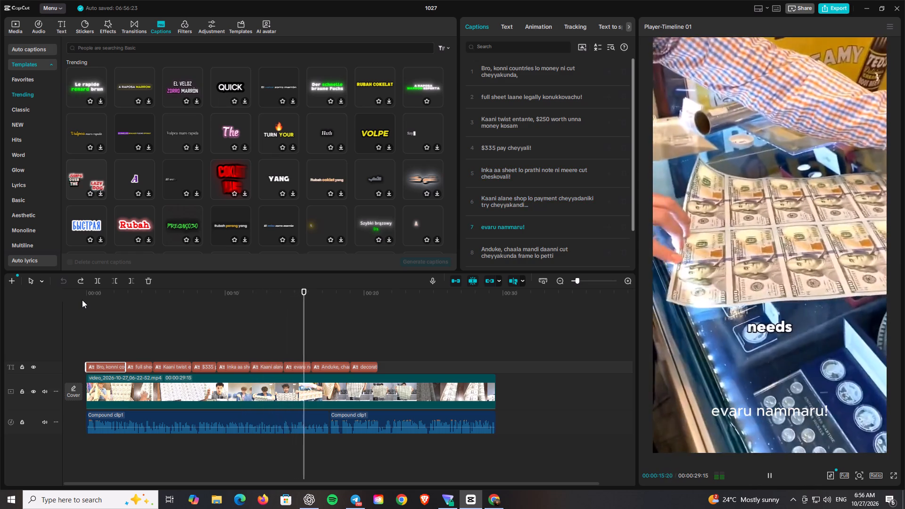
pyautogui.press('space')
# Select all Telenglish captions on the timeline and delete them.
pyautogui.moveTo(392, 365); pyautogui.dragTo(224, 359)
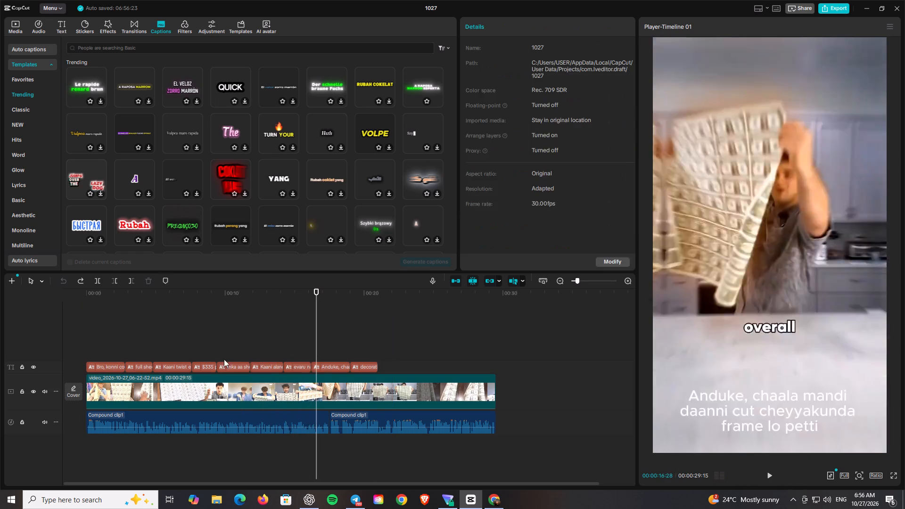
pyautogui.moveTo(224, 359); pyautogui.dragTo(111, 371)
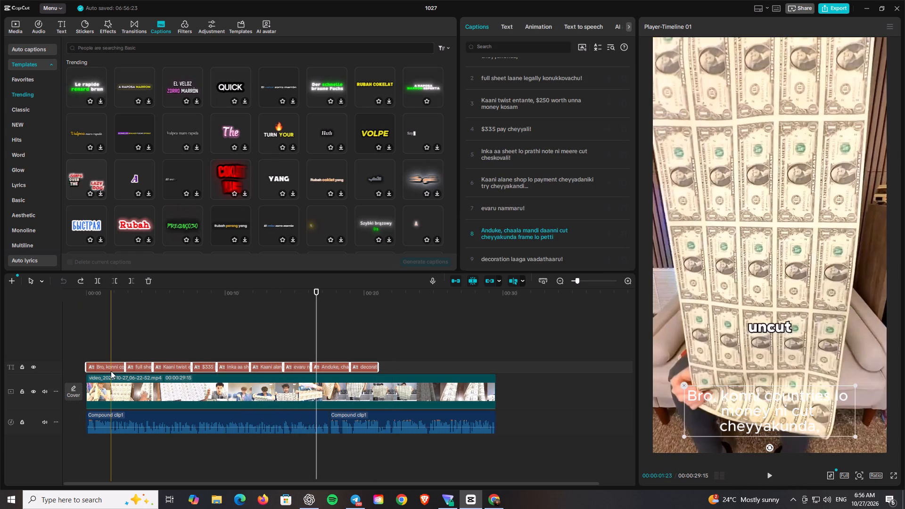
pyautogui.press('BackSpace')
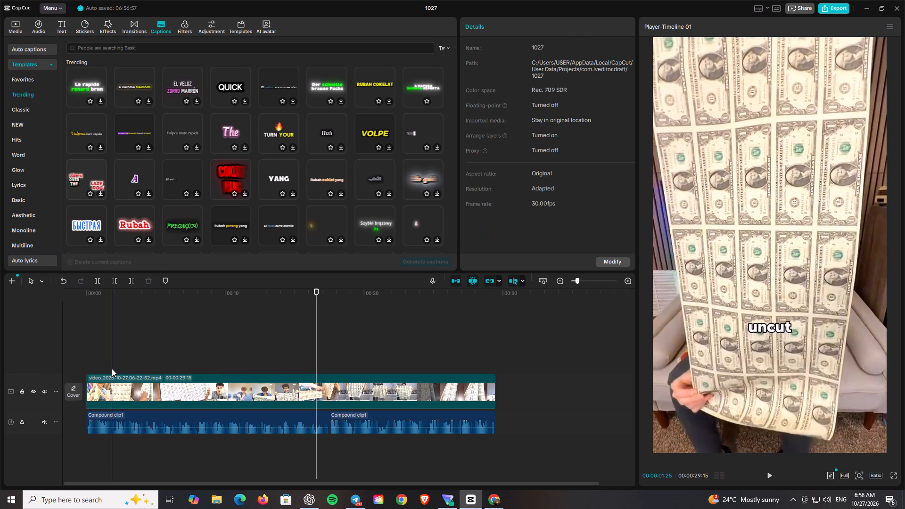
# Export the video as 1027 with resolution 1080P and frame rate 60fps, in mp4 format with H.264 codec.
pyautogui.click(837, 3)
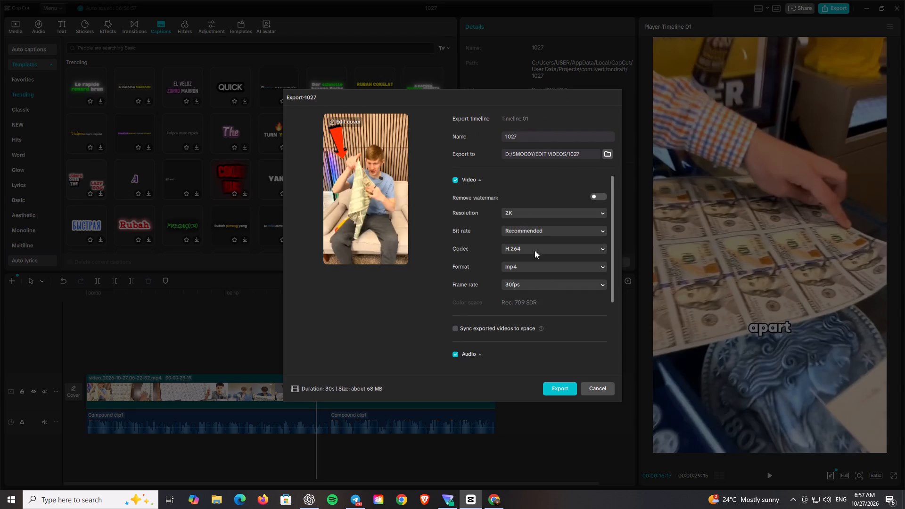
pyautogui.click(533, 285)
pyautogui.click(535, 212)
pyautogui.click(525, 260)
pyautogui.click(529, 283)
pyautogui.click(520, 390)
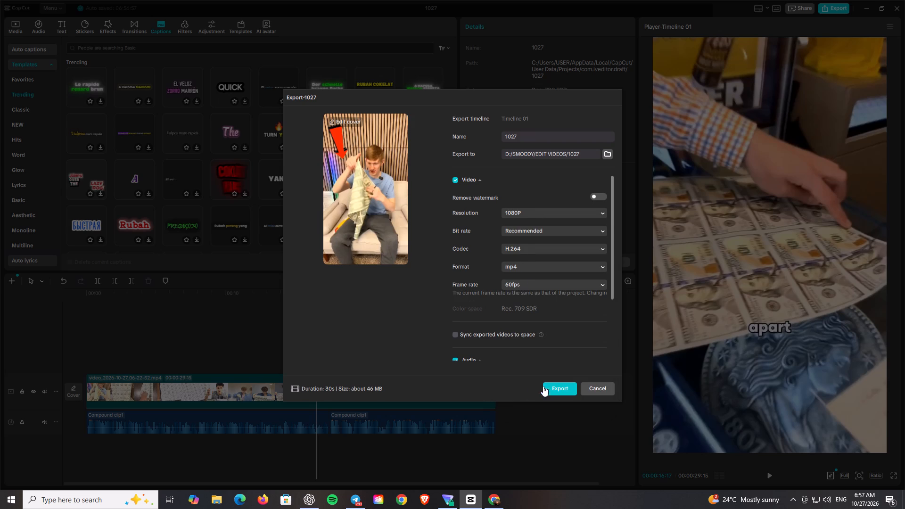
pyautogui.click(557, 389)
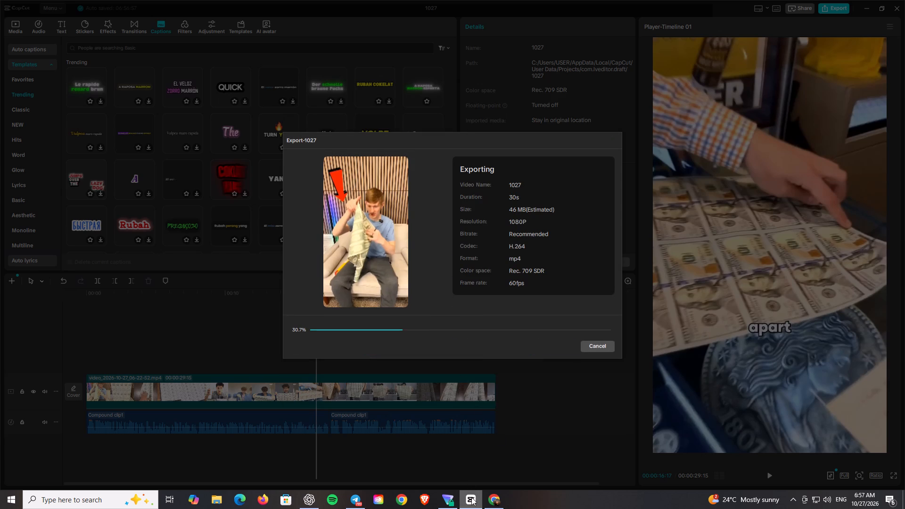
# Switch back to Chrome and open the GoTranscript website from the search results.
pyautogui.click(489, 499)
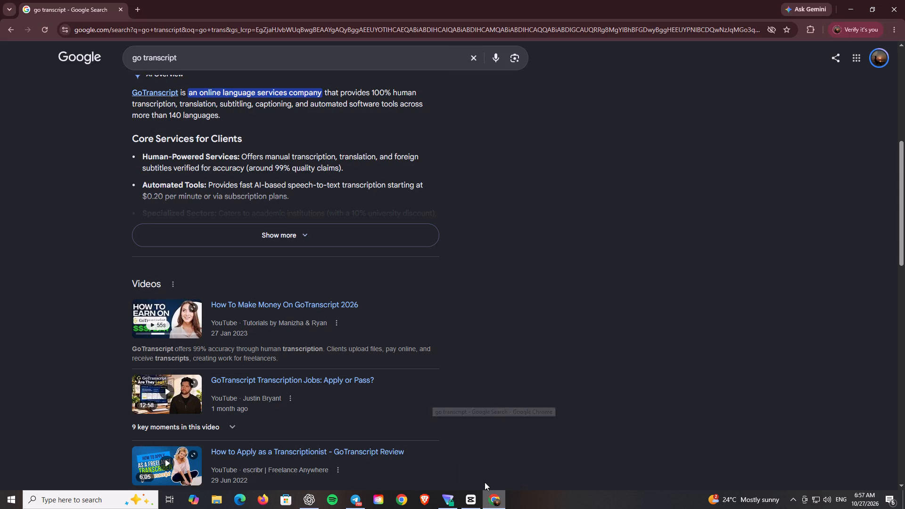
pyautogui.scroll(2, 195, 182)
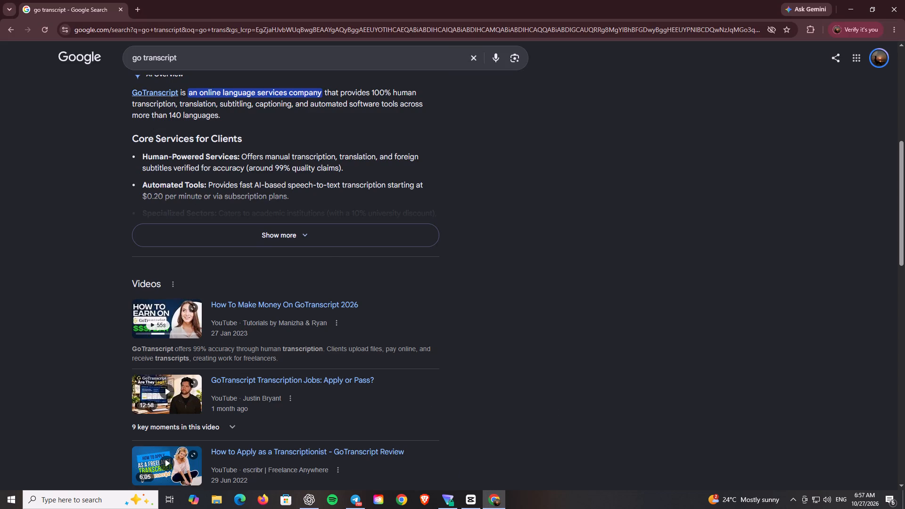
pyautogui.scroll(11, 195, 182)
pyautogui.click(202, 140)
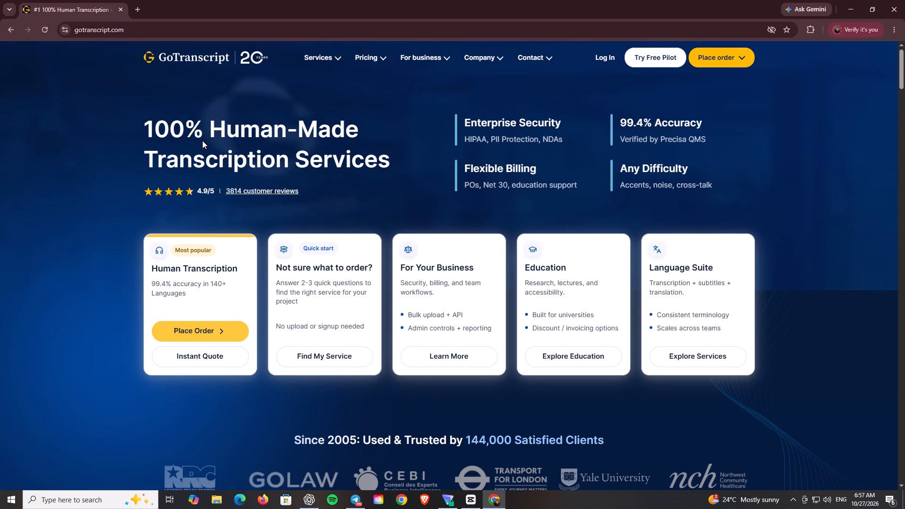
# View the Human Transcription order page, return to the GoTranscript homepage, and look over its options.
pyautogui.click(221, 331)
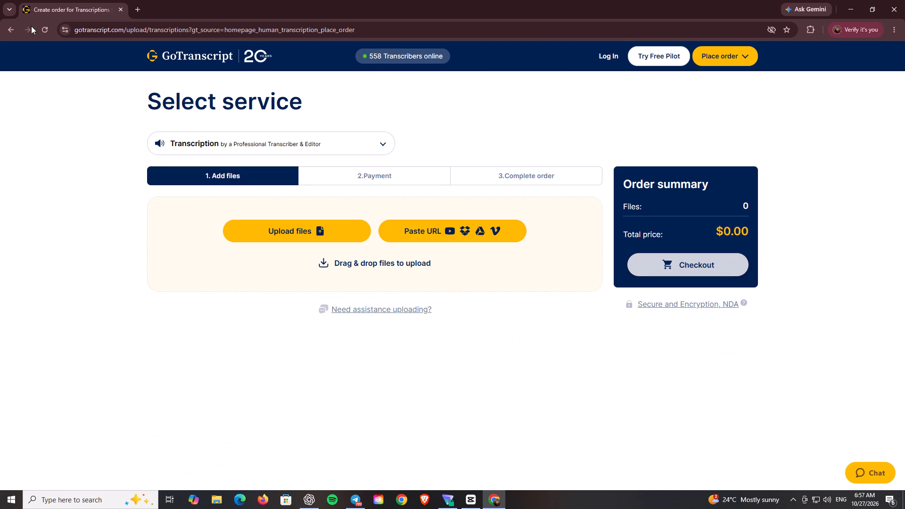
pyautogui.click(9, 29)
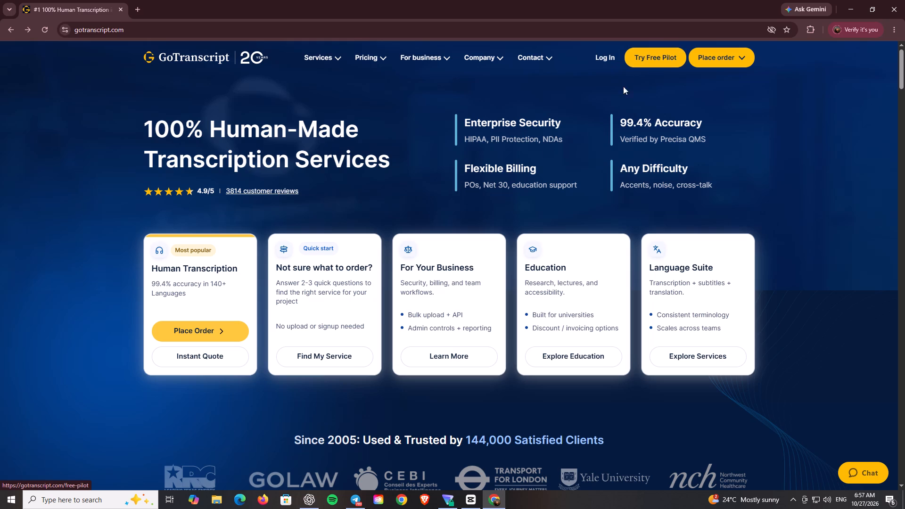
pyautogui.scroll(-5, 547, 148)
pyautogui.scroll(11, 411, 164)
# Open the GoTranscript login page.
pyautogui.click(598, 59)
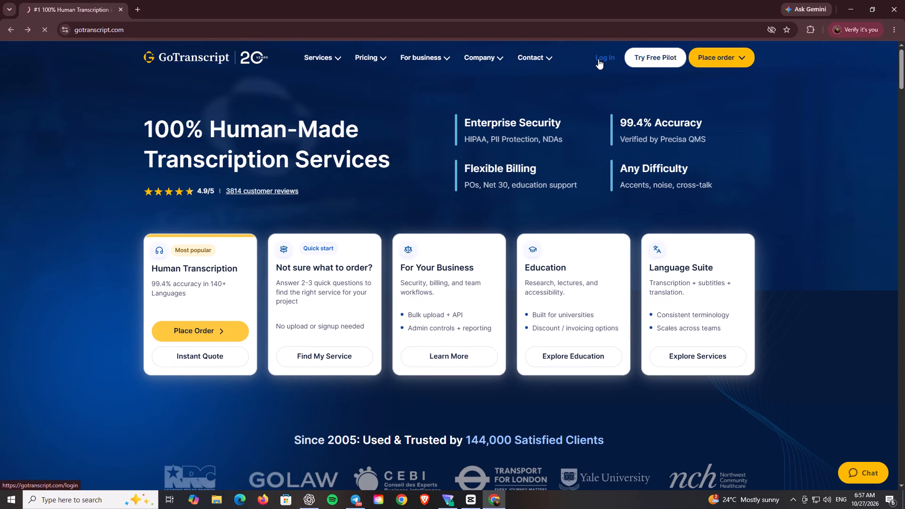